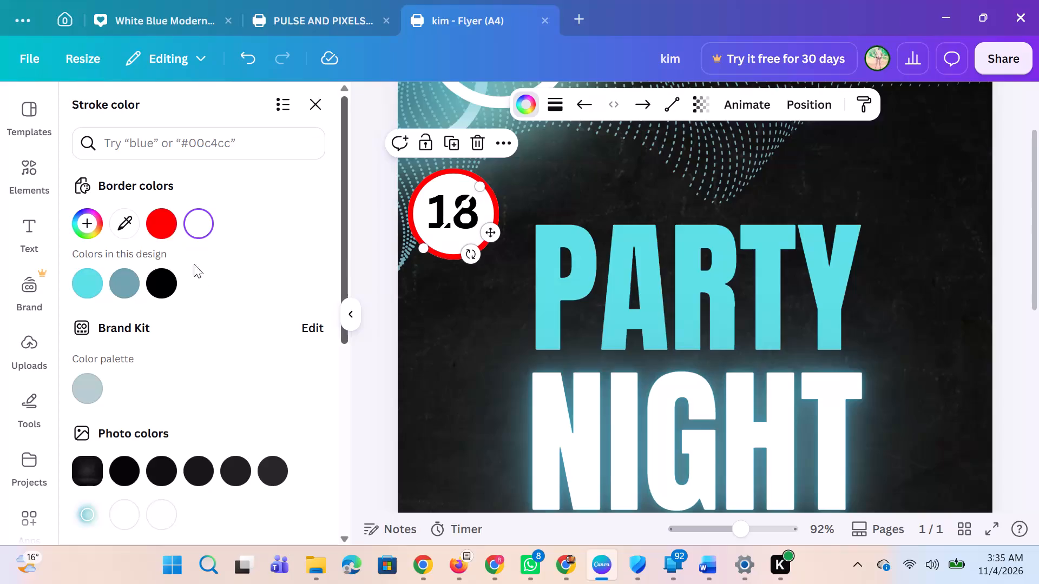
# Colour the diagonal line across the 18 badge red to match the badge's ring.
pyautogui.click(161, 224)
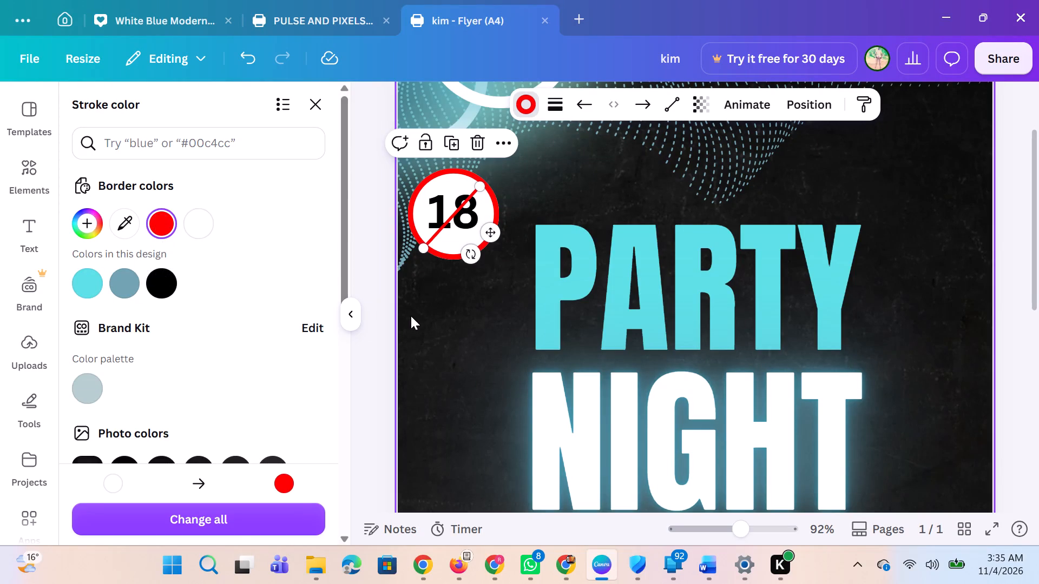
pyautogui.click(411, 316)
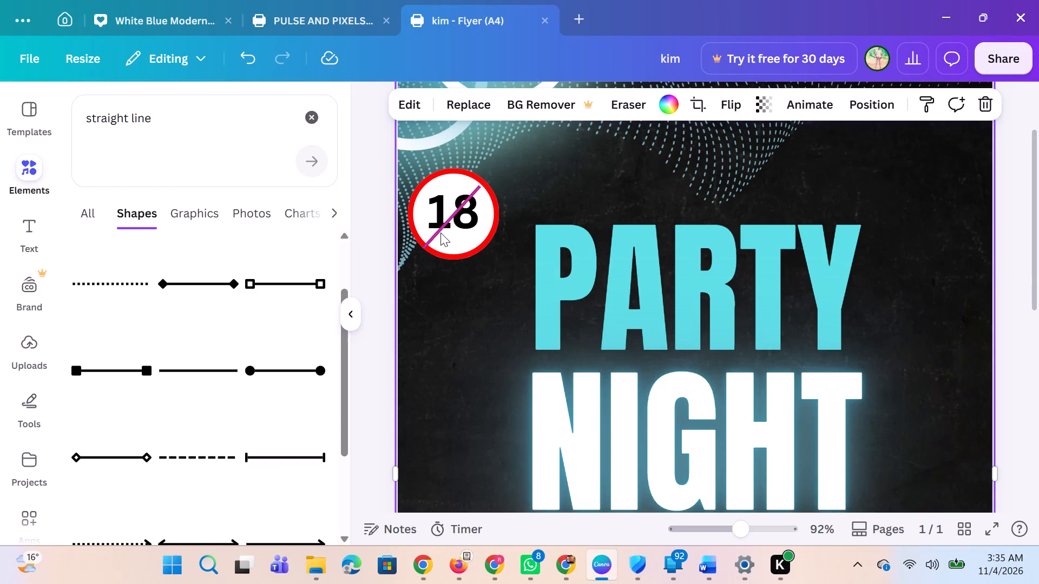
# Nudge the 18 badge slightly upward on the flyer, together with its red diagonal line.
pyautogui.click(441, 233)
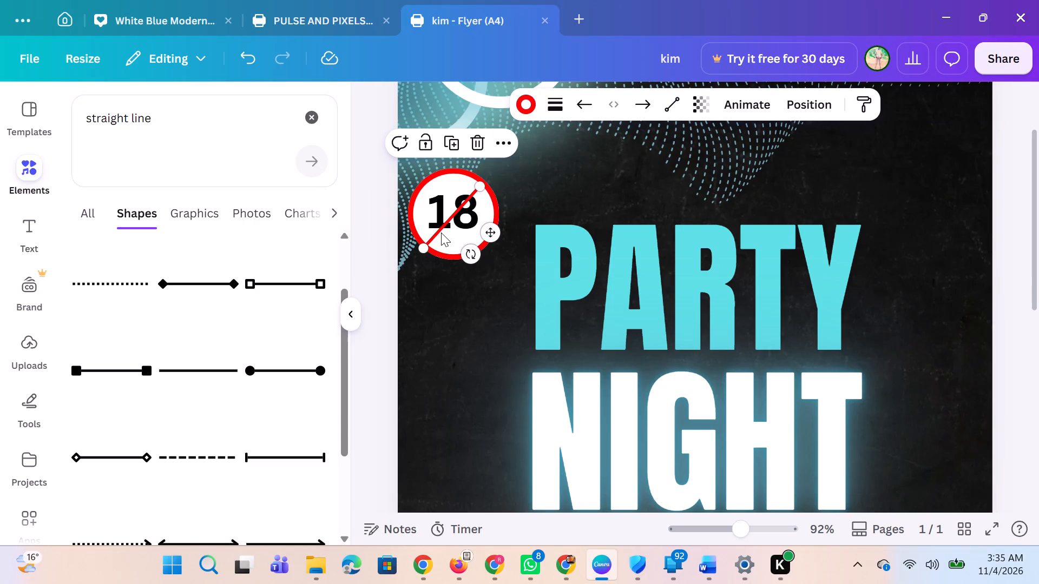
pyautogui.press('Up')
pyautogui.press('Up')
pyautogui.press('Up')
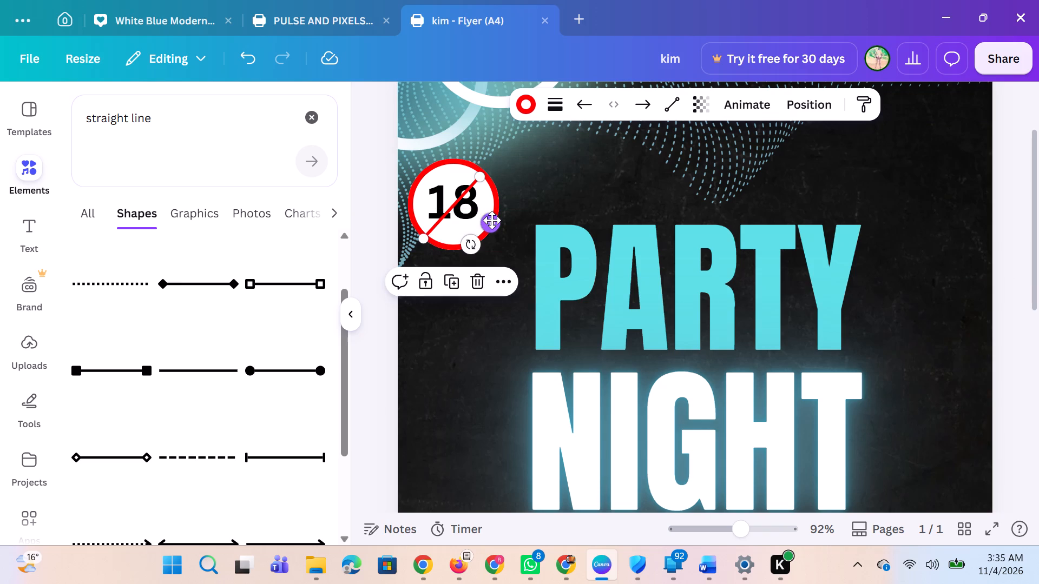
pyautogui.click(492, 220)
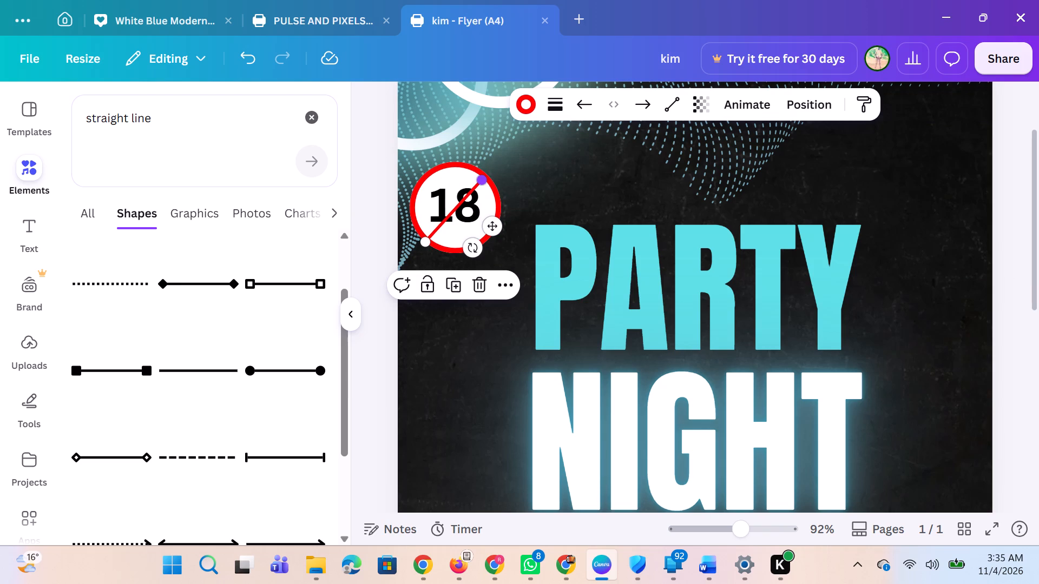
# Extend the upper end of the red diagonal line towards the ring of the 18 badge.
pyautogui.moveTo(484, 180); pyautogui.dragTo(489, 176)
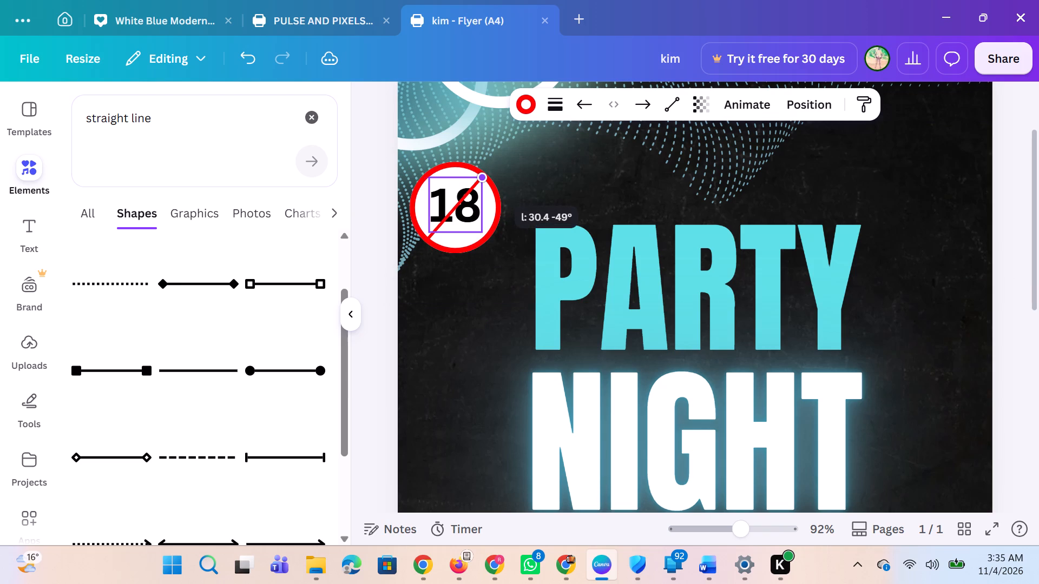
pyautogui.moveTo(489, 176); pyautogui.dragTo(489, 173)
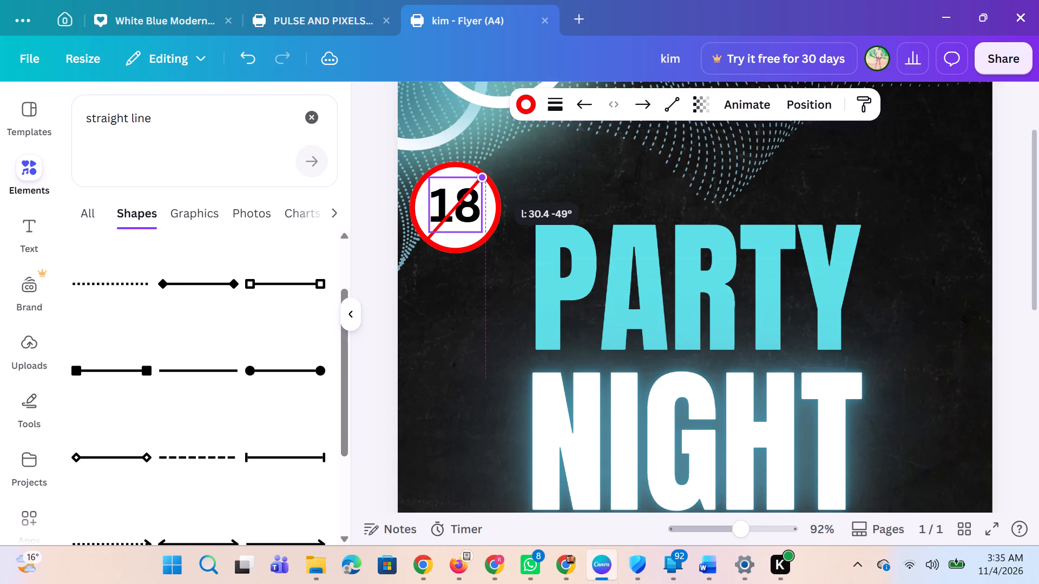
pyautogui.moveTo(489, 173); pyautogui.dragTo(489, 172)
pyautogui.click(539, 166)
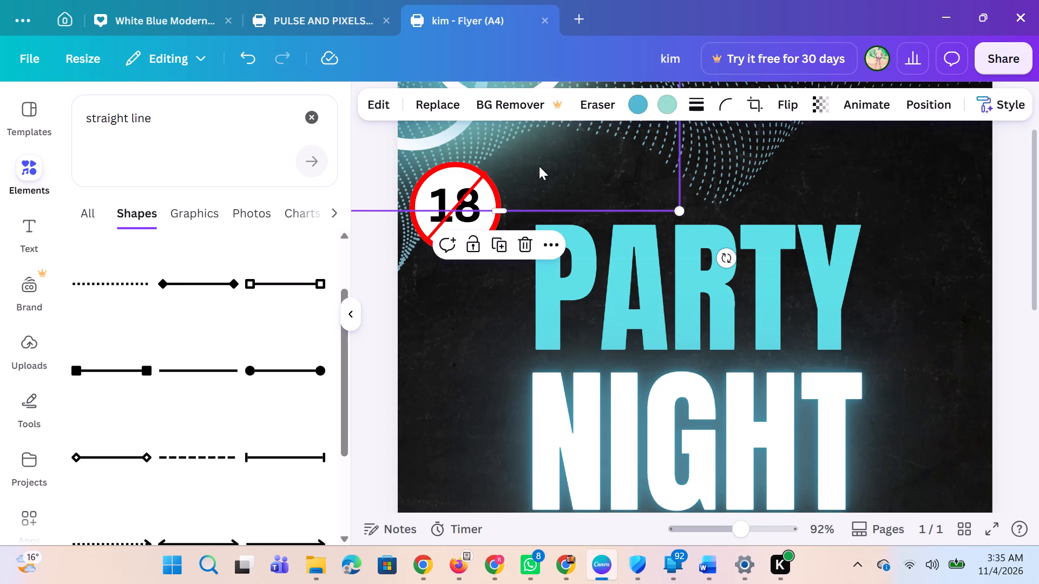
# Nudge the 18 badge slightly to the right and up on the flyer.
pyautogui.click(426, 235)
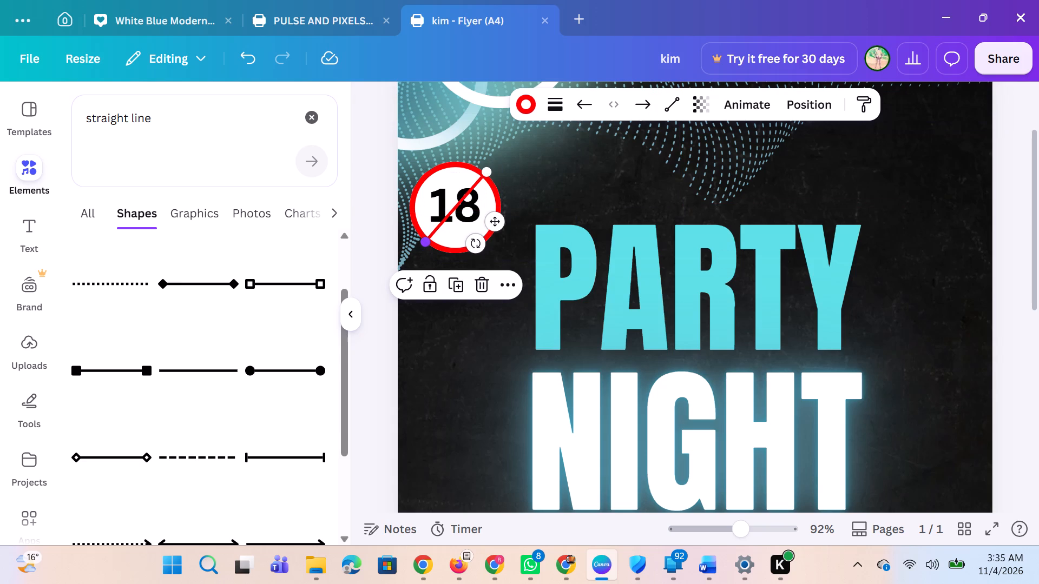
pyautogui.press('Left')
pyautogui.press('Right')
pyautogui.press('Right')
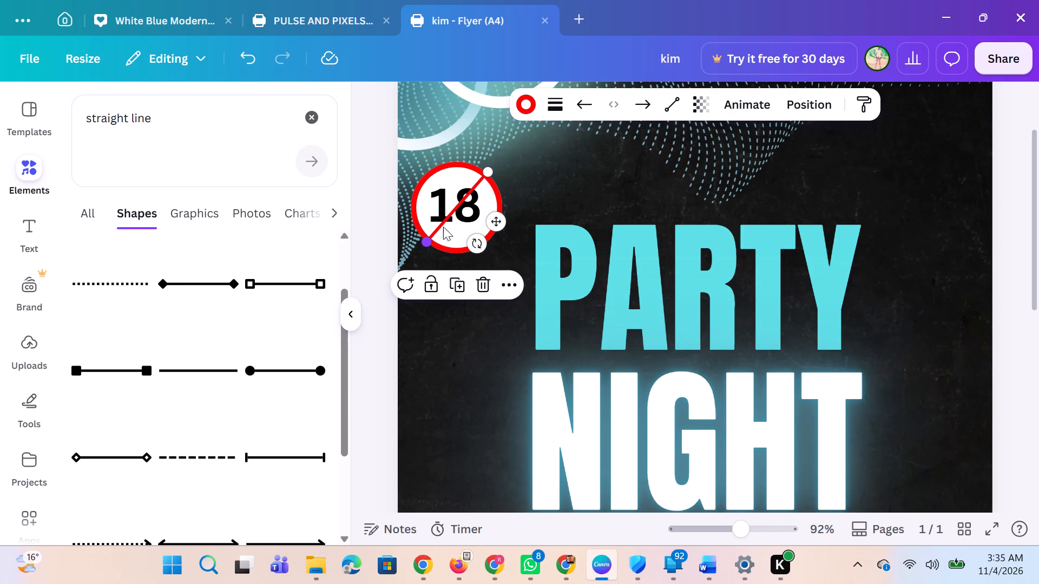
pyautogui.click(454, 208)
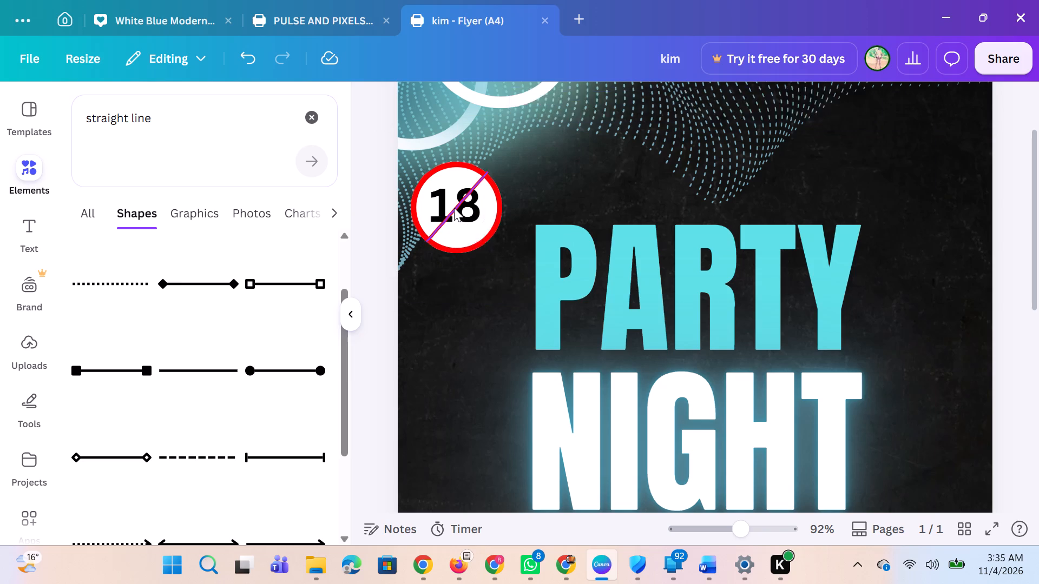
pyautogui.click(454, 208)
pyautogui.click(454, 208)
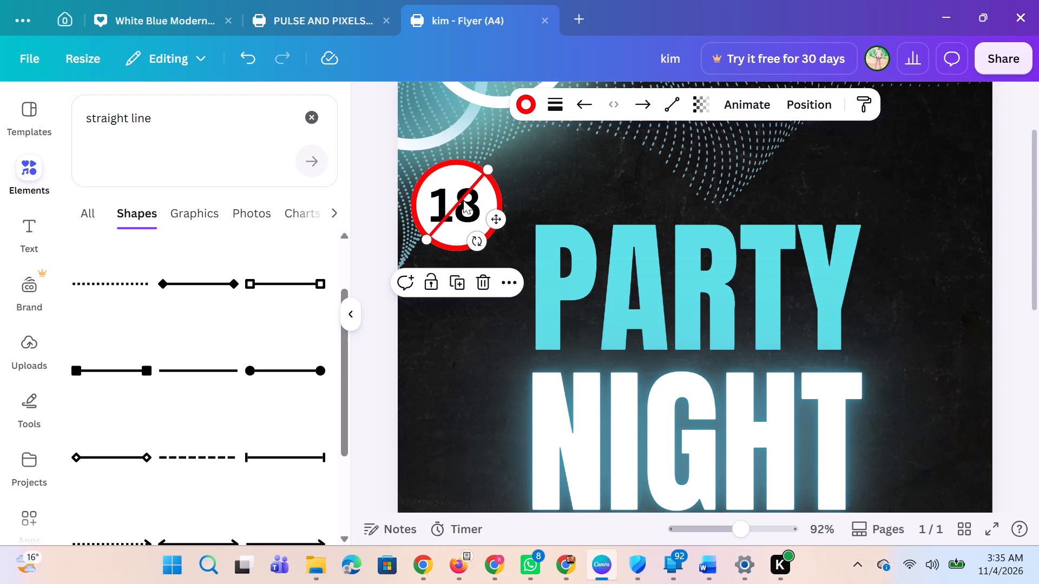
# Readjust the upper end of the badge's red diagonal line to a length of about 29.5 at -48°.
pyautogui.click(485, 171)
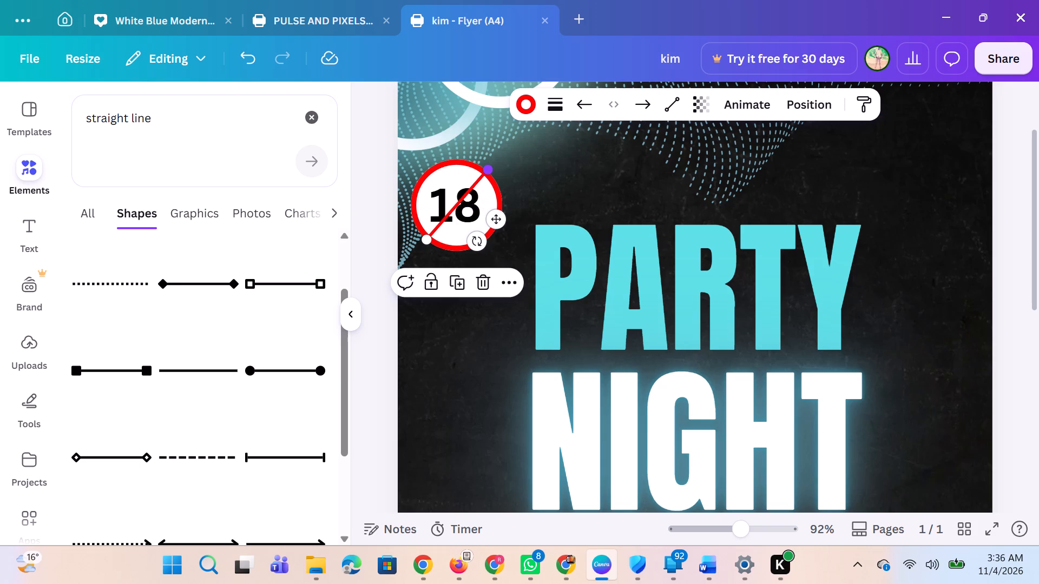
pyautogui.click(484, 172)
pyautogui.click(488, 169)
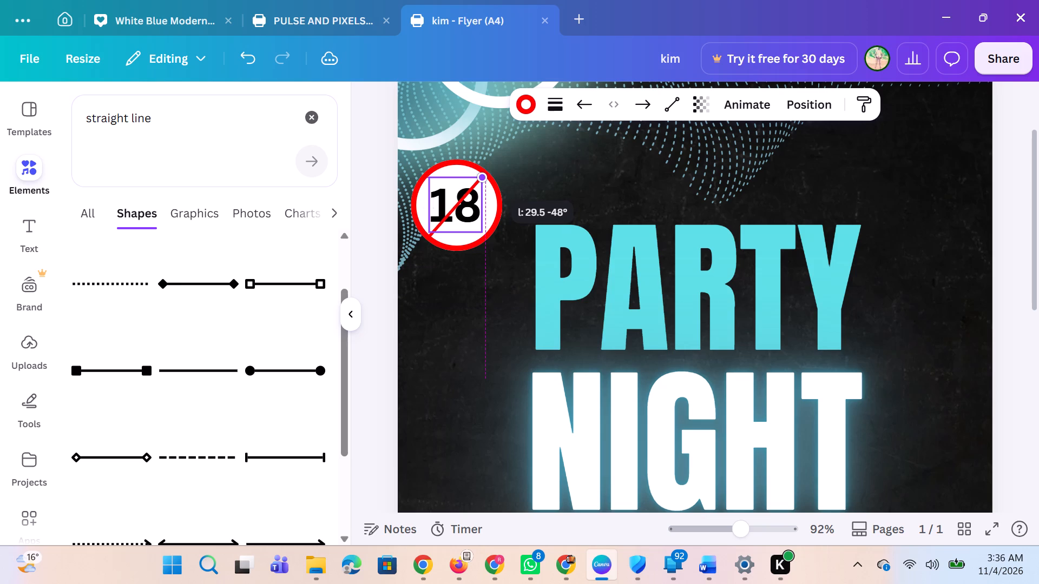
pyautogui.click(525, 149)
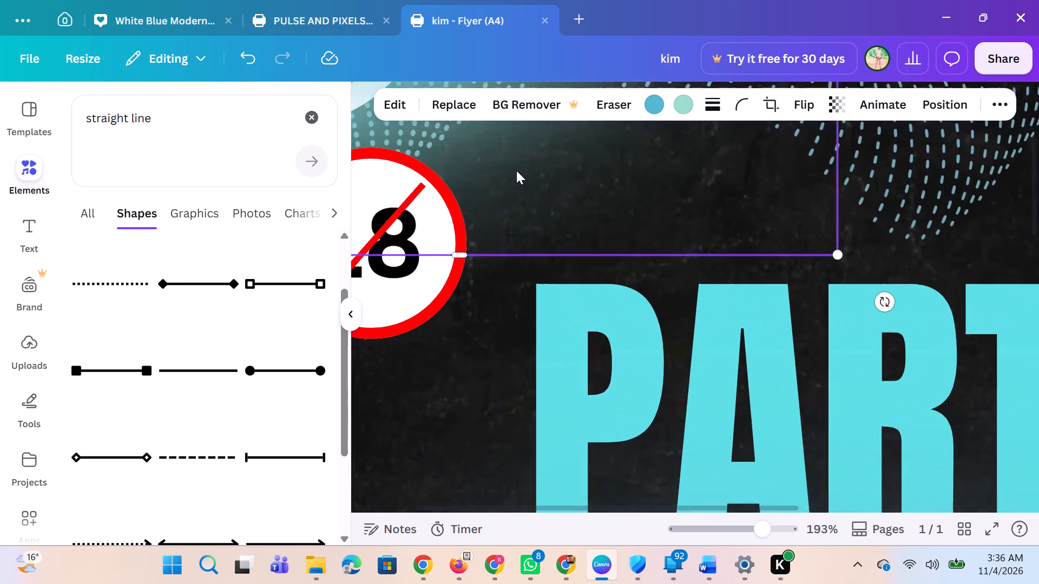
# Fine-tune the position of the 18 badge near the flyer's upper-left corner, beside the PARTY title.
pyautogui.hscroll(2, 516, 170)
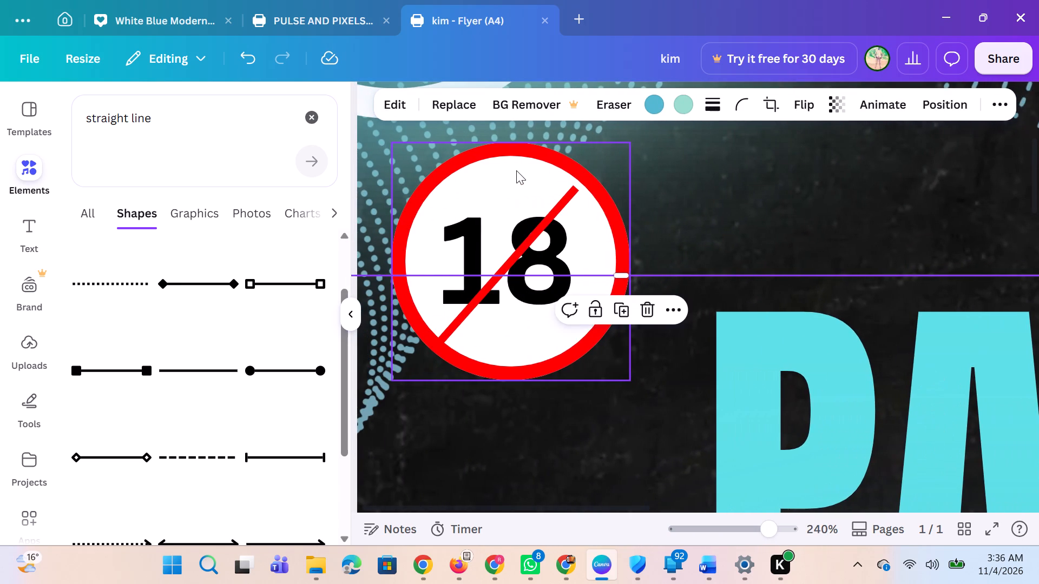
pyautogui.hscroll(2, 516, 170)
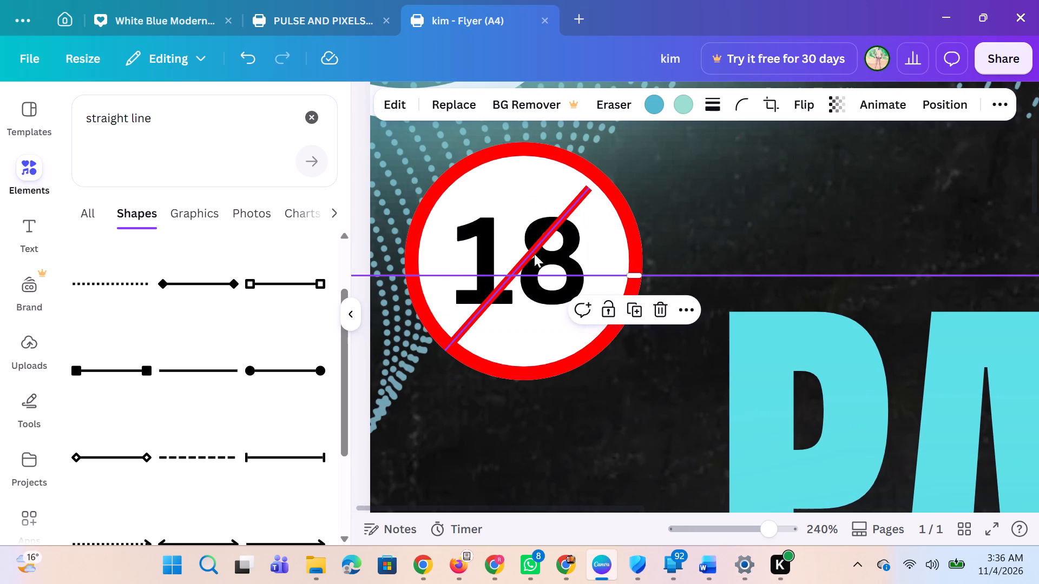
pyautogui.click(450, 350)
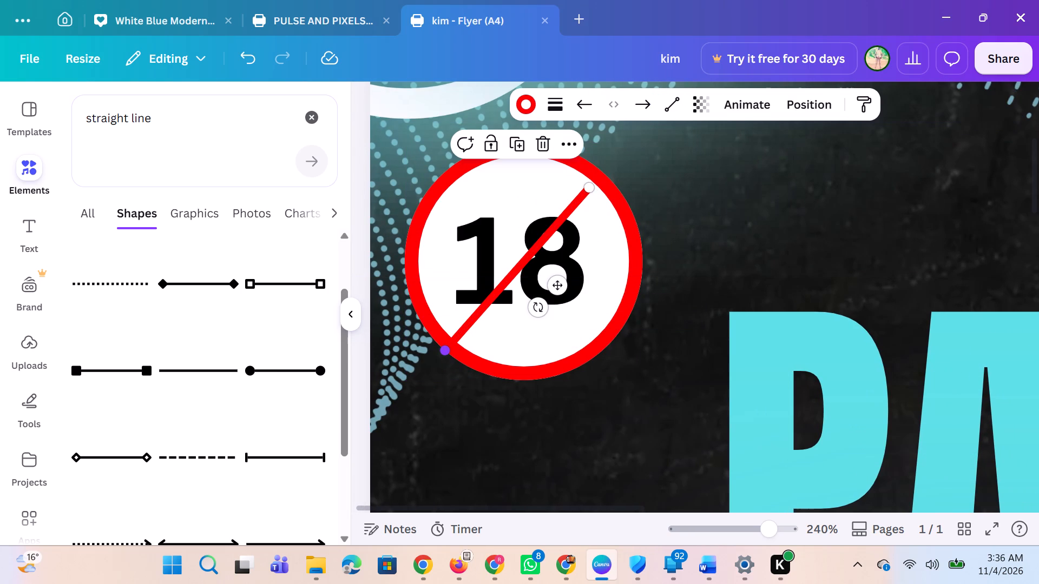
pyautogui.press('Up')
pyautogui.press('Up')
pyautogui.press('Down')
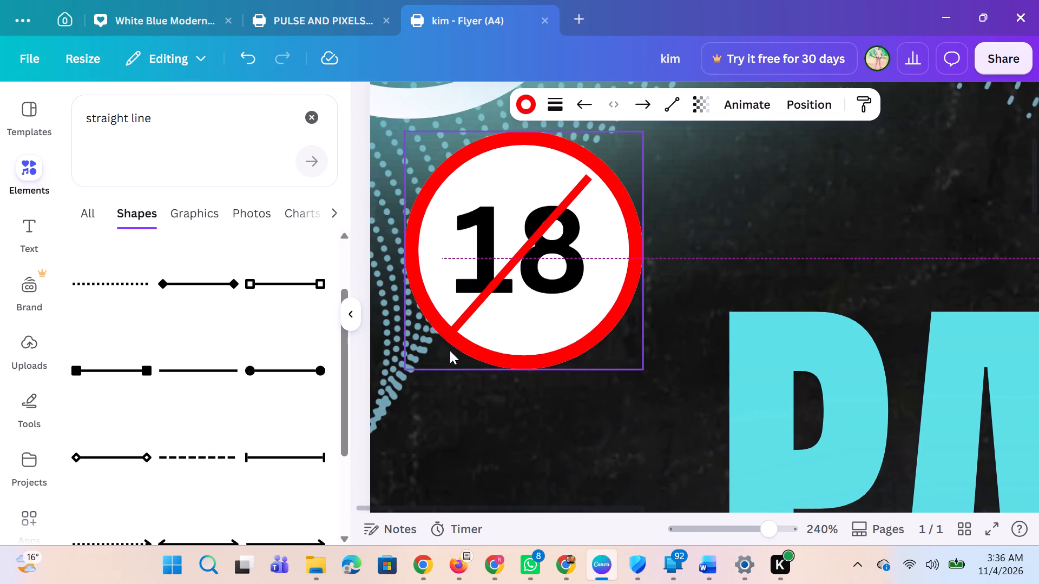
pyautogui.click(445, 341)
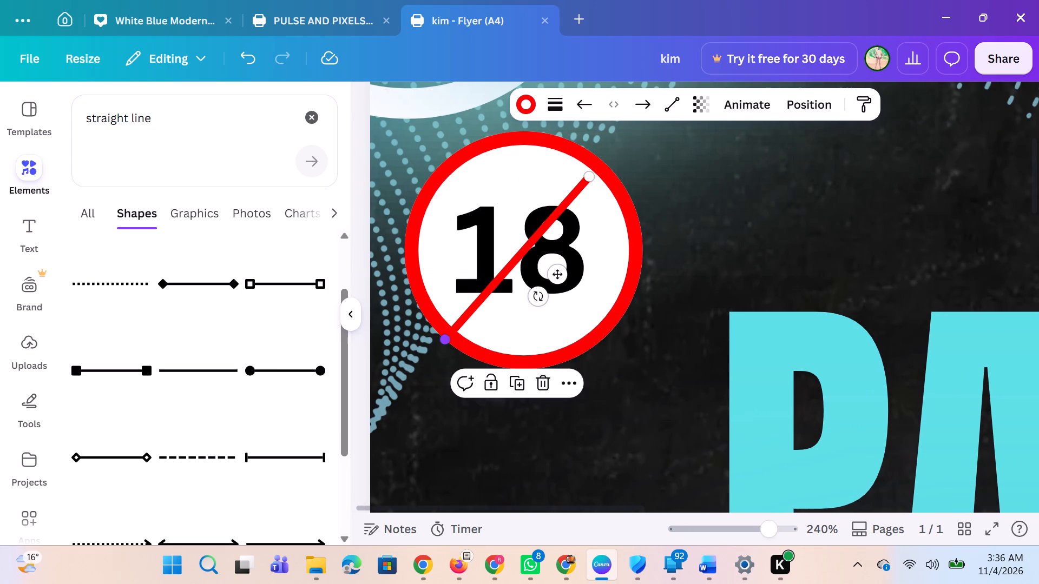
pyautogui.press('Right')
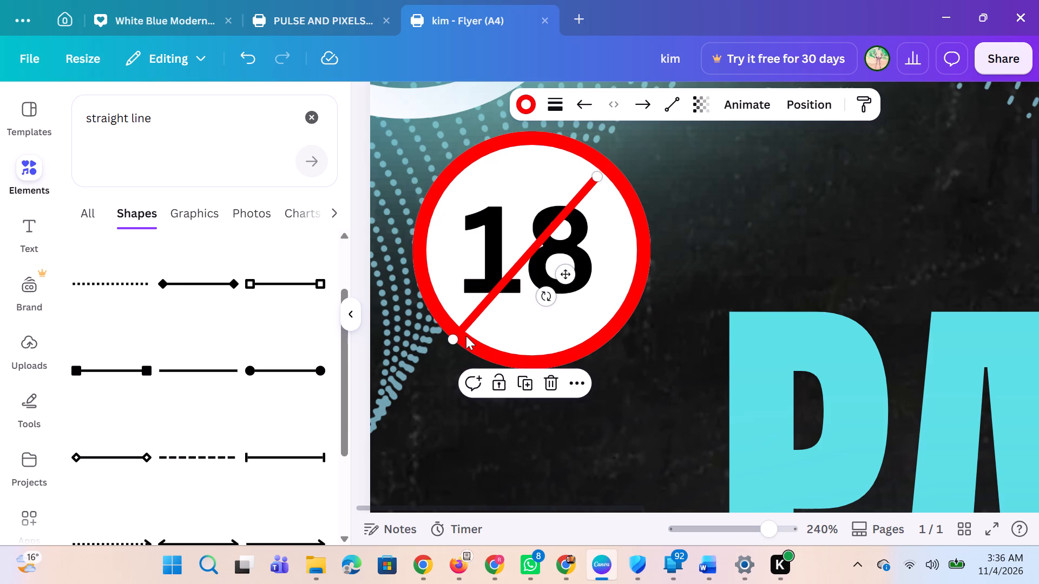
pyautogui.moveTo(564, 273); pyautogui.dragTo(573, 270)
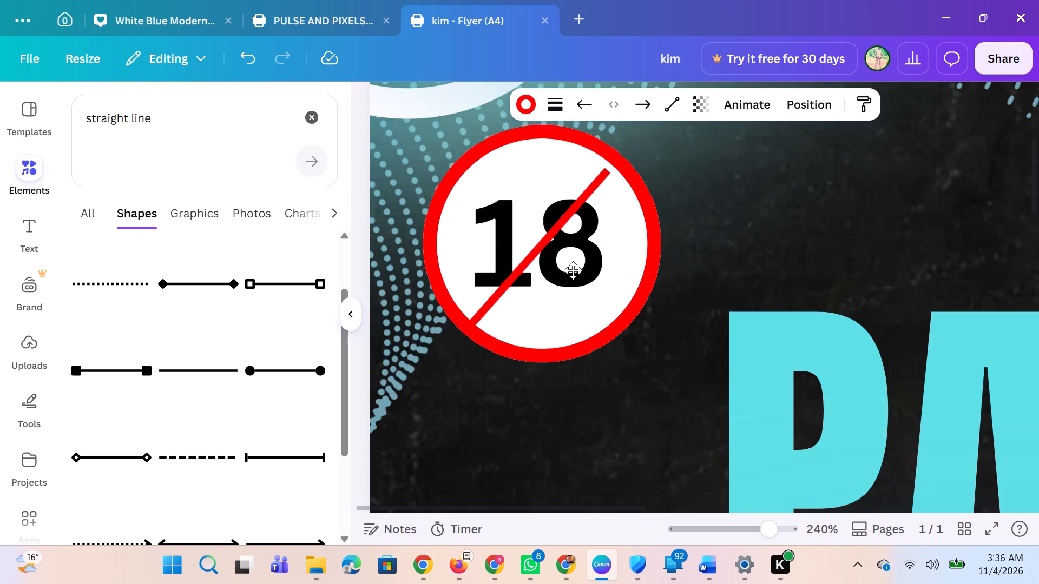
pyautogui.moveTo(573, 270); pyautogui.dragTo(564, 281)
pyautogui.click(524, 263)
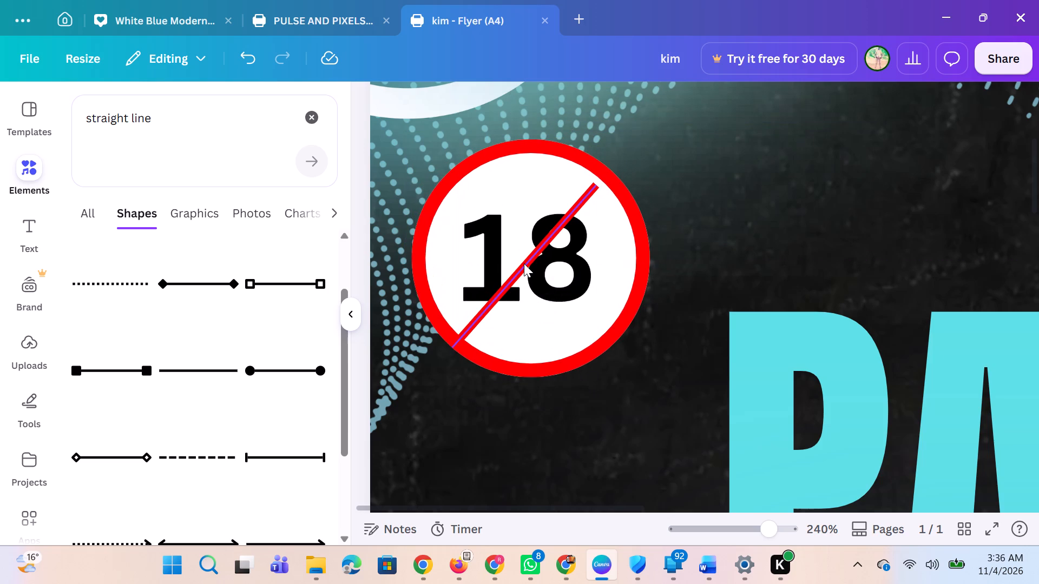
pyautogui.moveTo(499, 297); pyautogui.dragTo(504, 294)
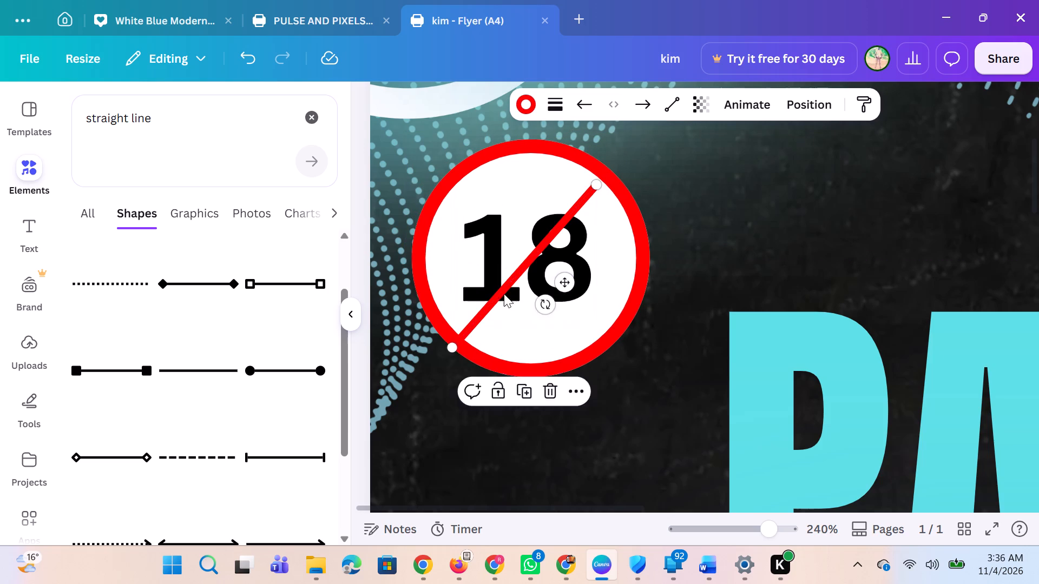
pyautogui.moveTo(504, 294); pyautogui.dragTo(492, 311)
# Adjust both ends of the red diagonal line to meet the badge's ring, at about 29.3 long and -48°.
pyautogui.moveTo(447, 361); pyautogui.dragTo(455, 350)
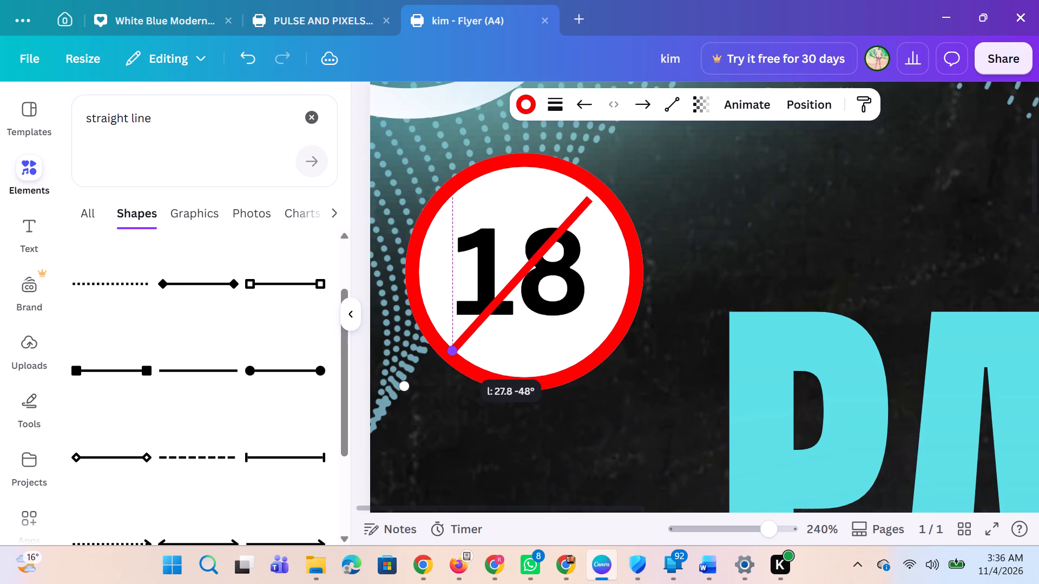
pyautogui.moveTo(455, 350); pyautogui.dragTo(455, 350)
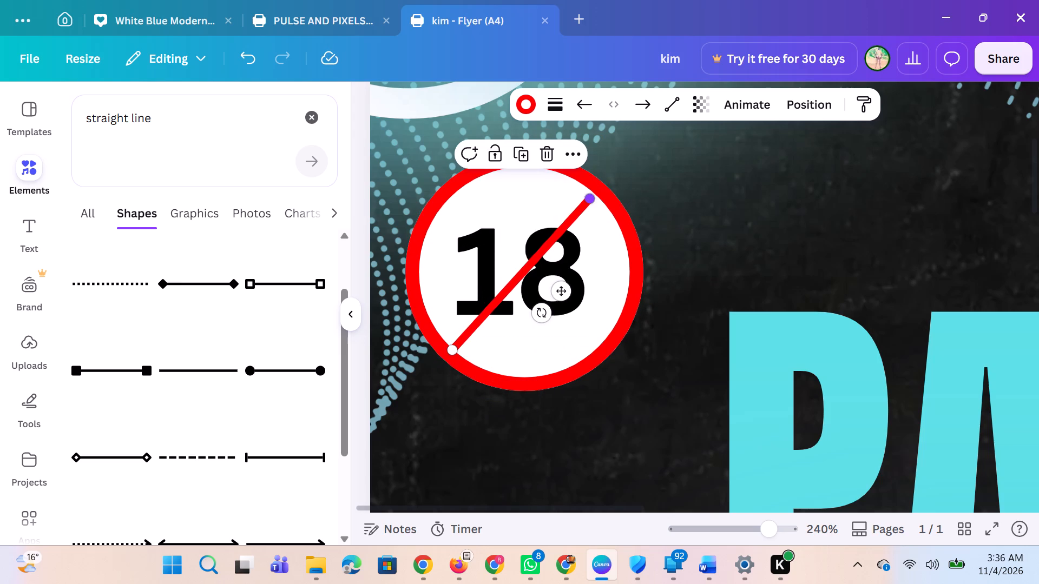
pyautogui.moveTo(593, 197); pyautogui.dragTo(599, 189)
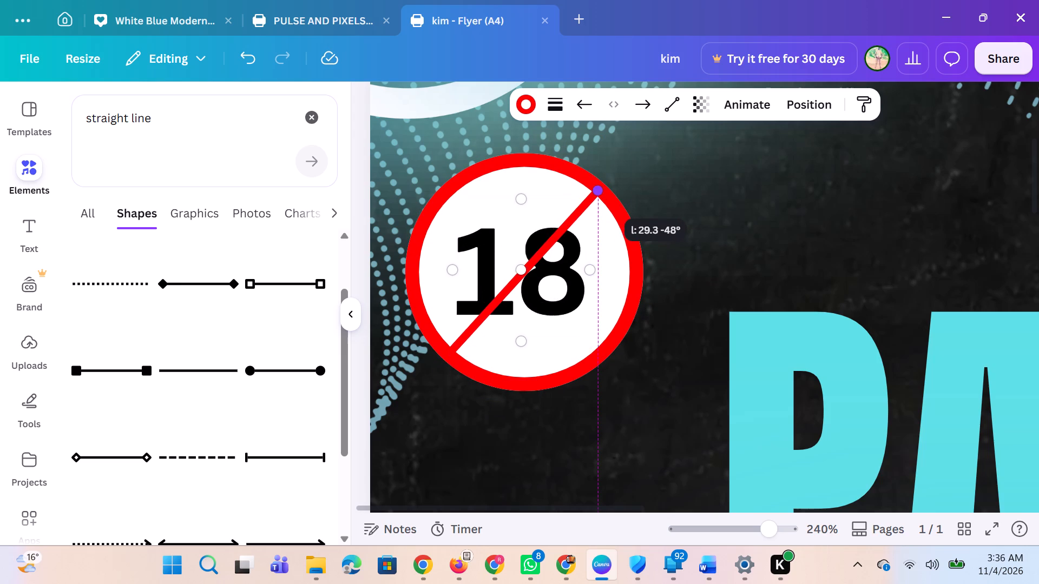
pyautogui.moveTo(599, 189); pyautogui.dragTo(602, 189)
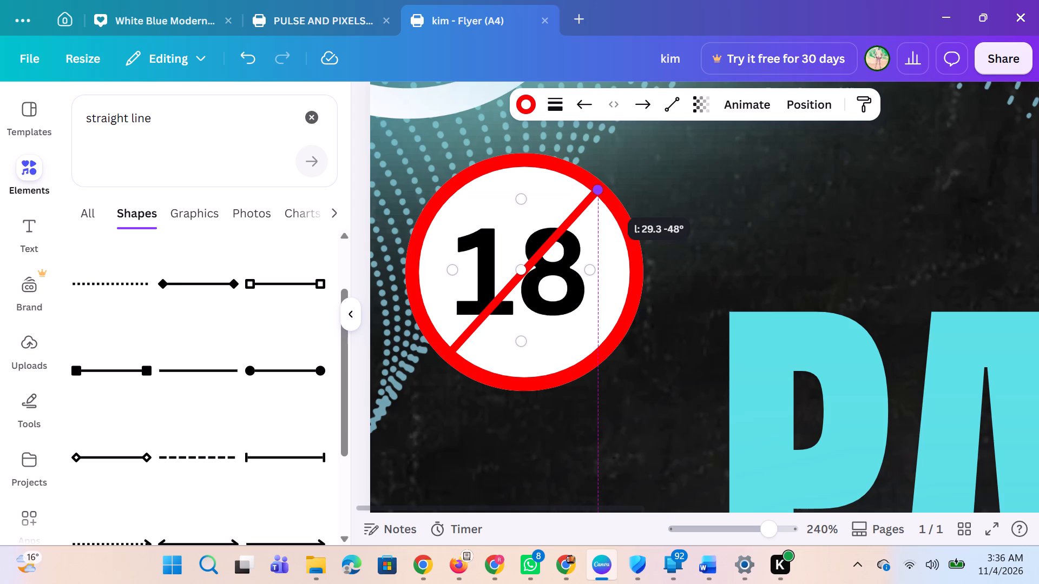
pyautogui.moveTo(602, 189); pyautogui.dragTo(602, 189)
pyautogui.click(670, 188)
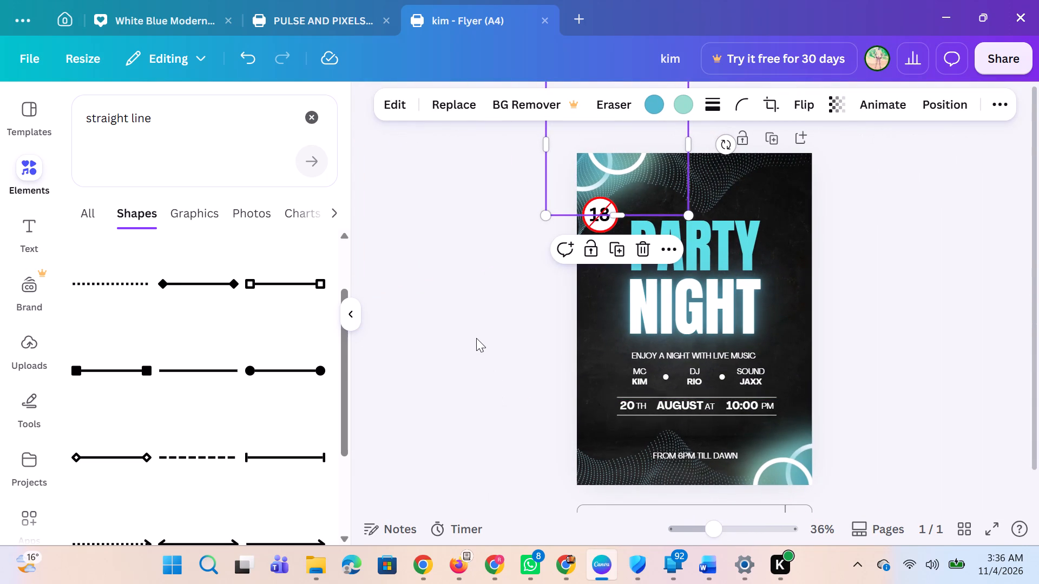
pyautogui.click(476, 338)
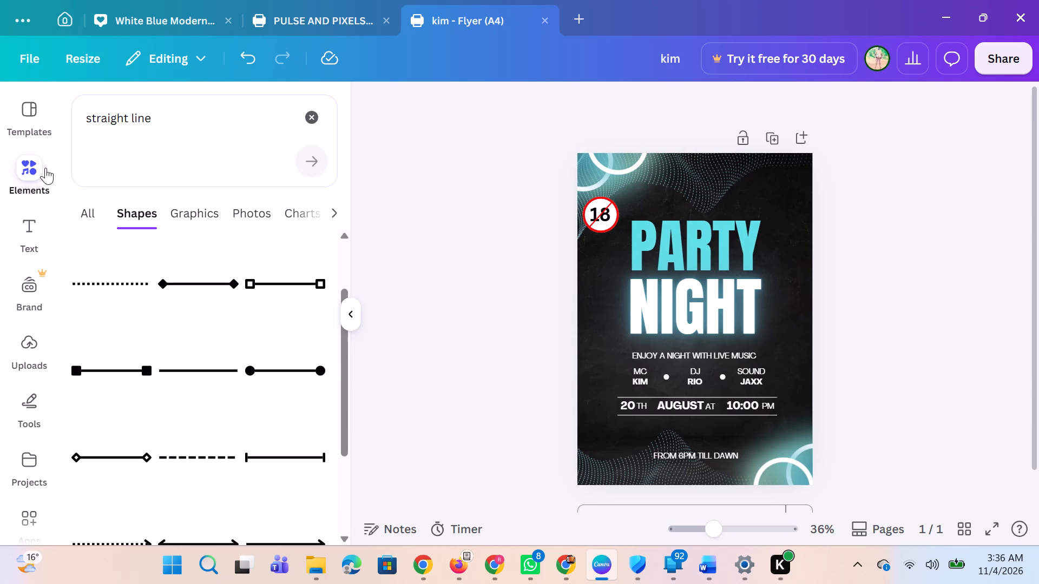
# Add a heading to the flyer with the text "PULSE & PIXELS".
pyautogui.click(10, 227)
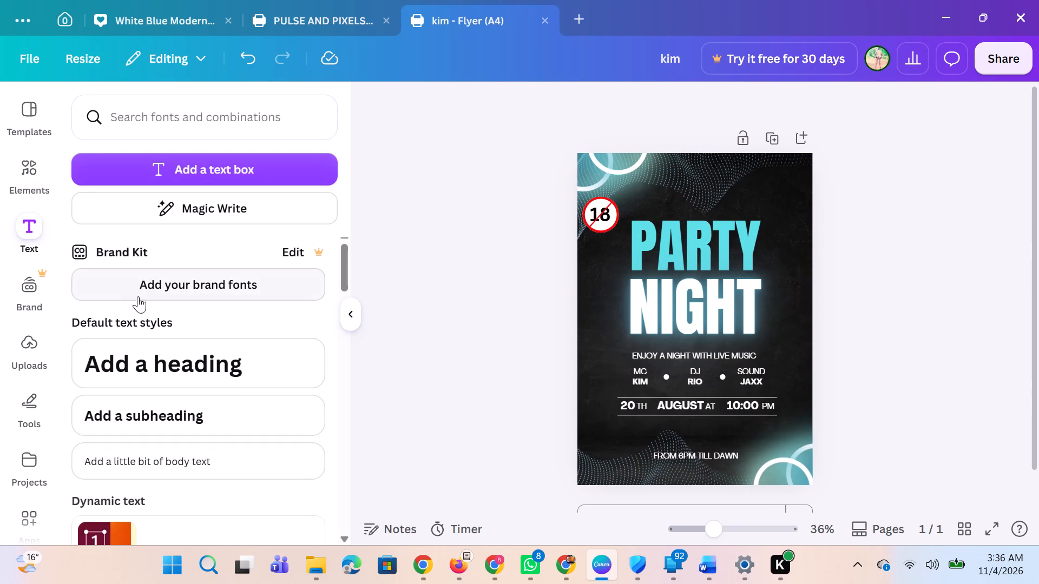
pyautogui.click(234, 363)
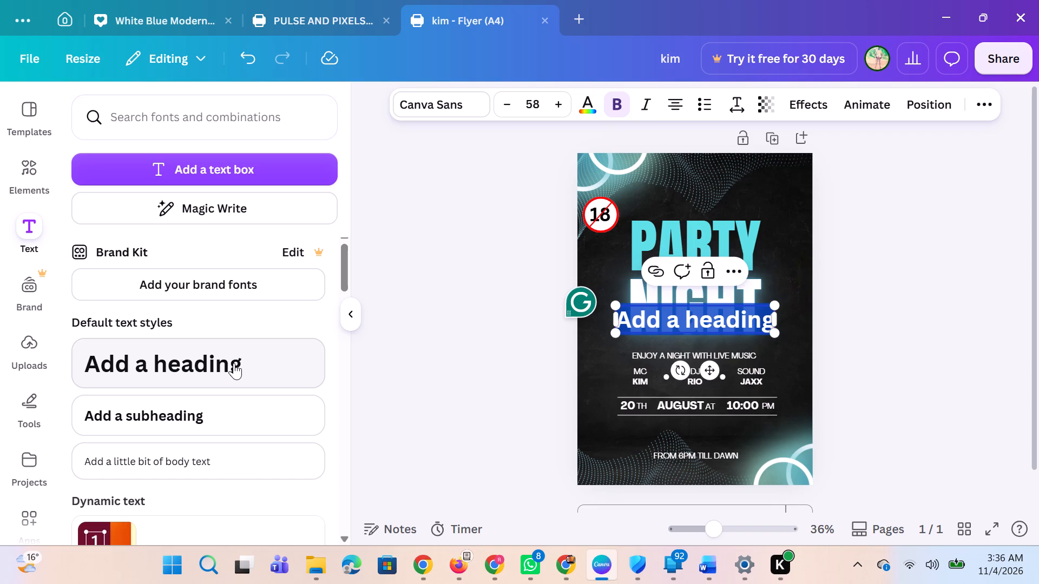
pyautogui.write('PULSE')
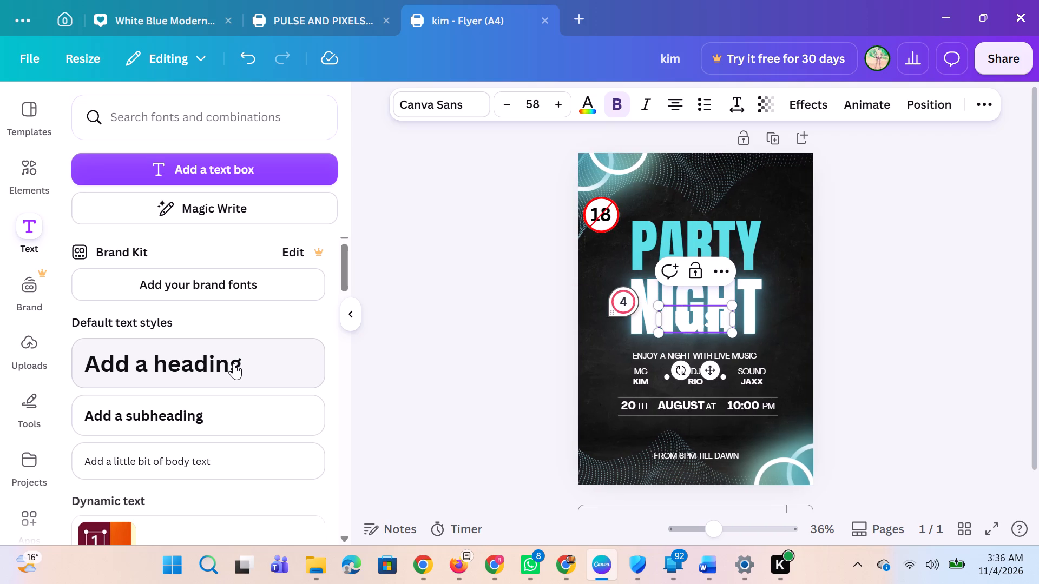
pyautogui.press('space')
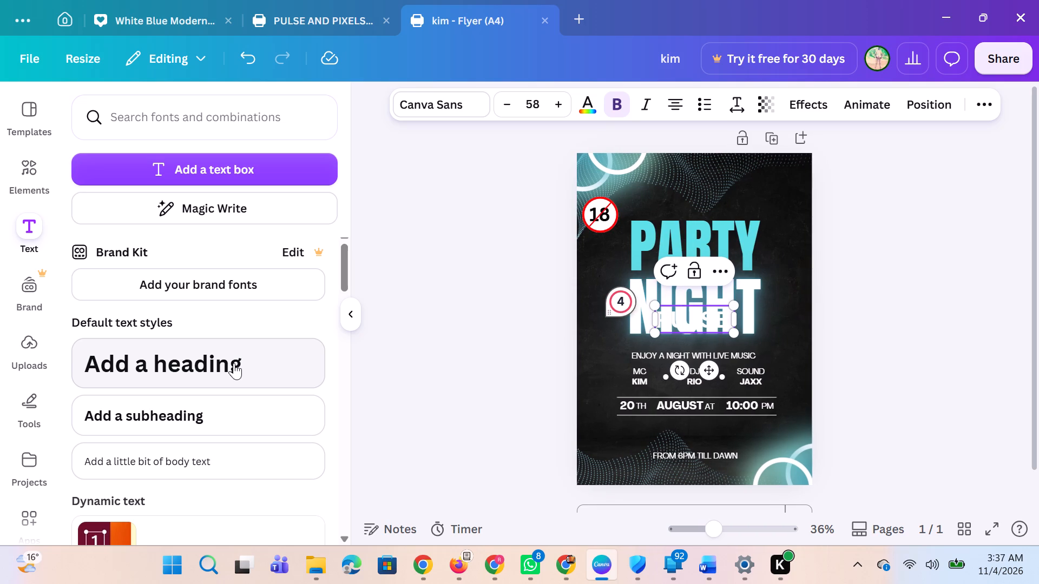
pyautogui.write('& PIXELS')
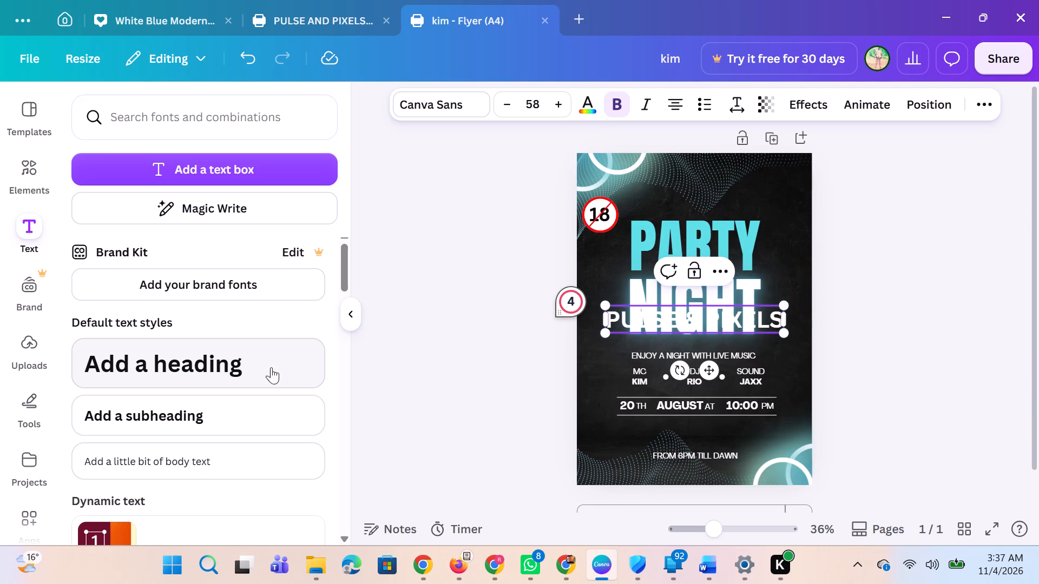
# Move the "PULSE & PIXELS" heading above the PARTY title near the flyer's top edge and scale it to font size 53.5.
pyautogui.moveTo(710, 375); pyautogui.dragTo(722, 284)
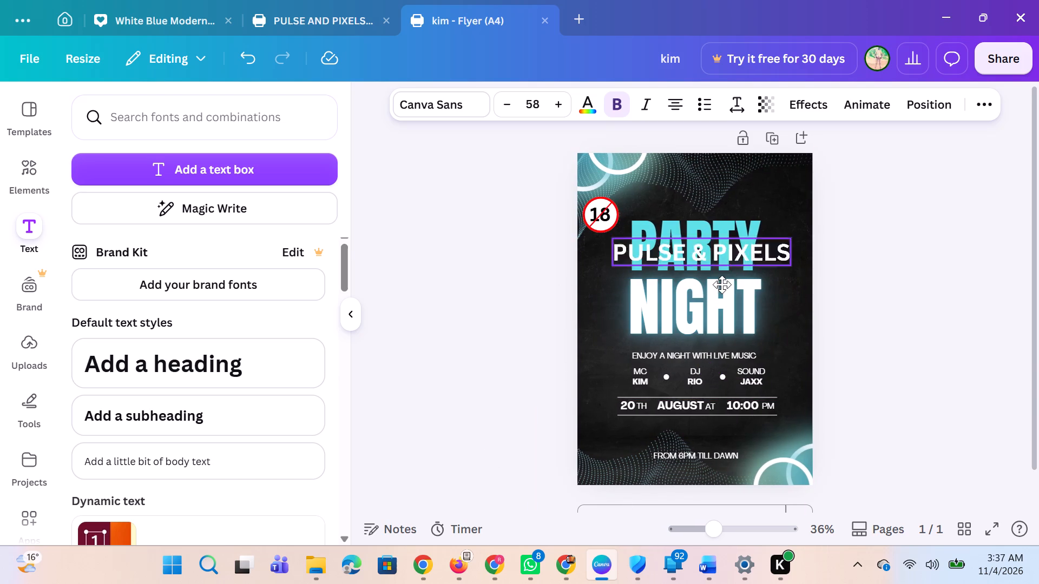
pyautogui.moveTo(722, 284); pyautogui.dragTo(705, 229)
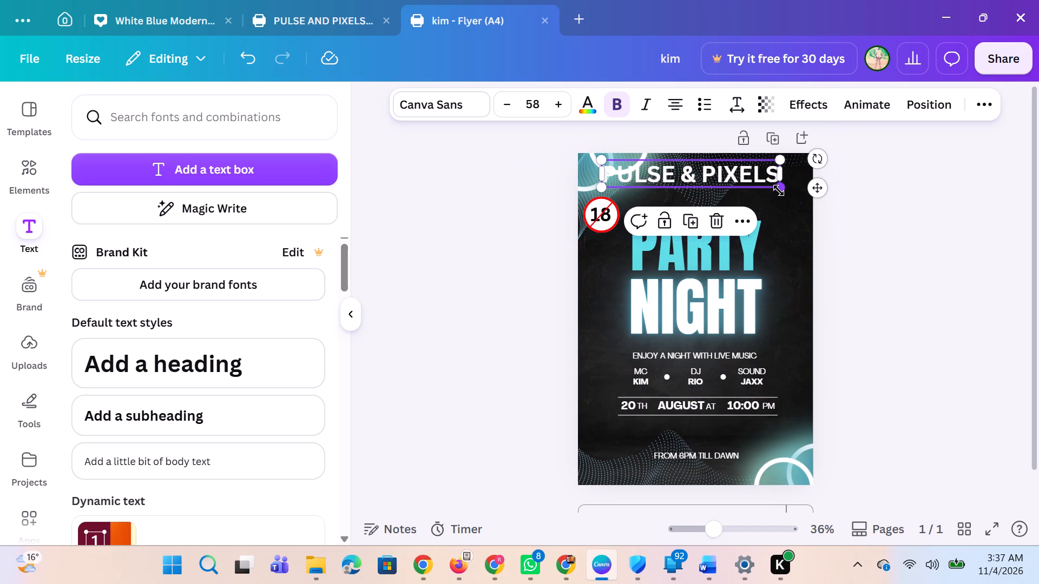
pyautogui.moveTo(781, 190); pyautogui.dragTo(764, 186)
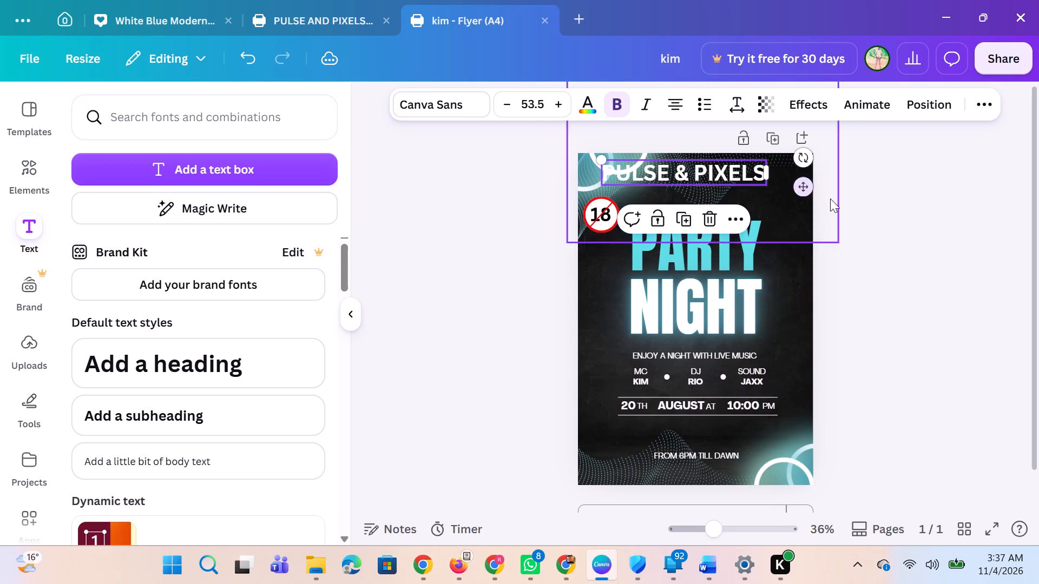
pyautogui.click(849, 203)
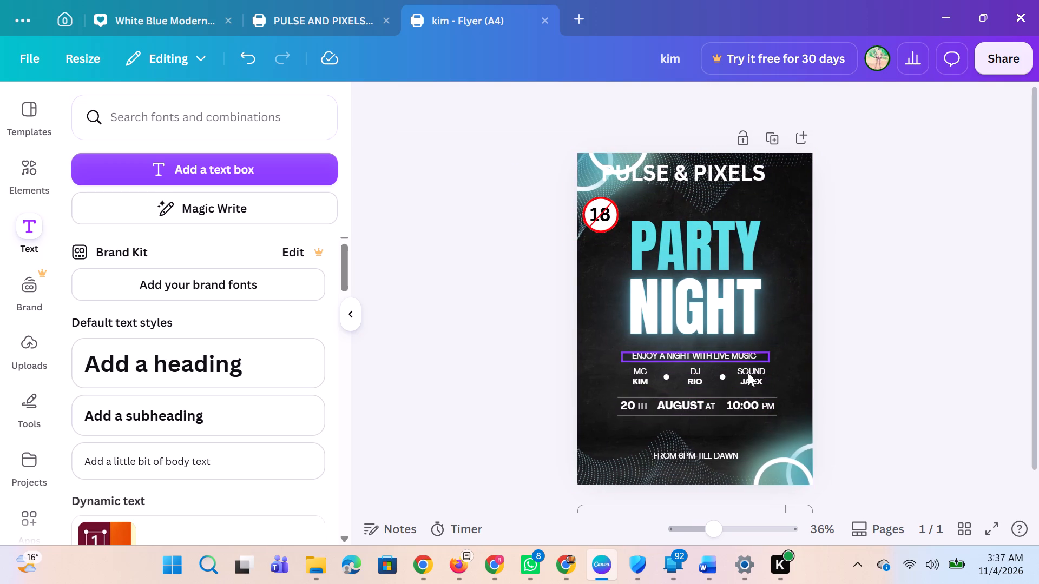
# Reposition the "PULSE & PIXELS" heading along the flyer's top edge and scale it down to font size 45.4.
pyautogui.click(852, 370)
pyautogui.hscroll(-1, 763, 387)
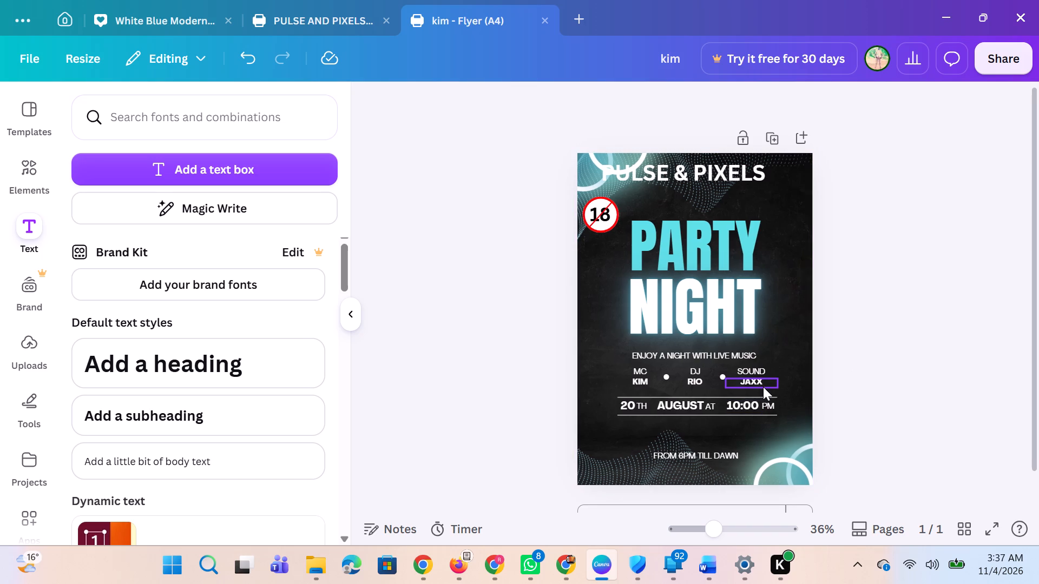
pyautogui.hscroll(-1, 763, 387)
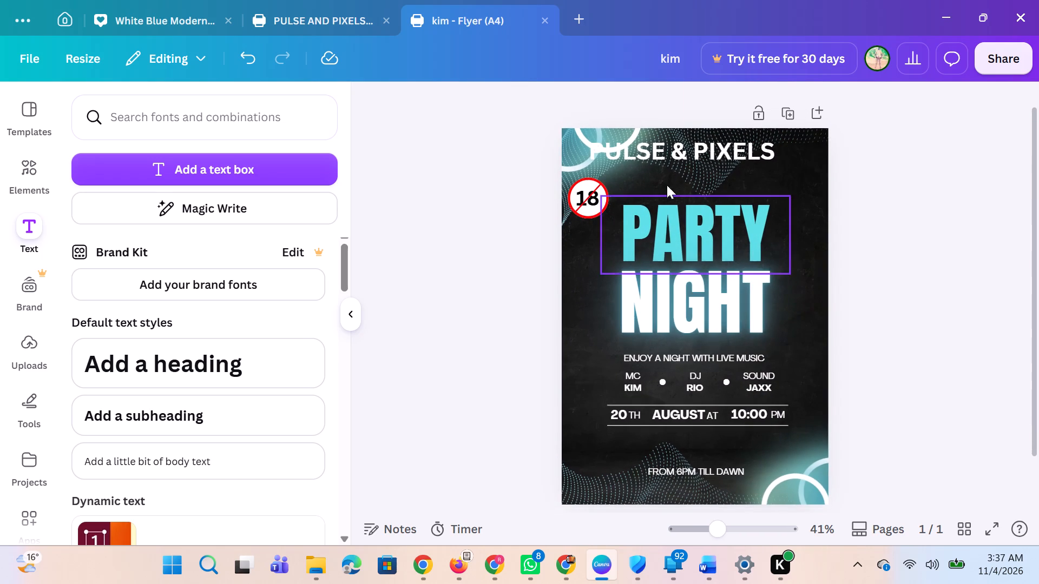
pyautogui.moveTo(696, 152); pyautogui.dragTo(729, 155)
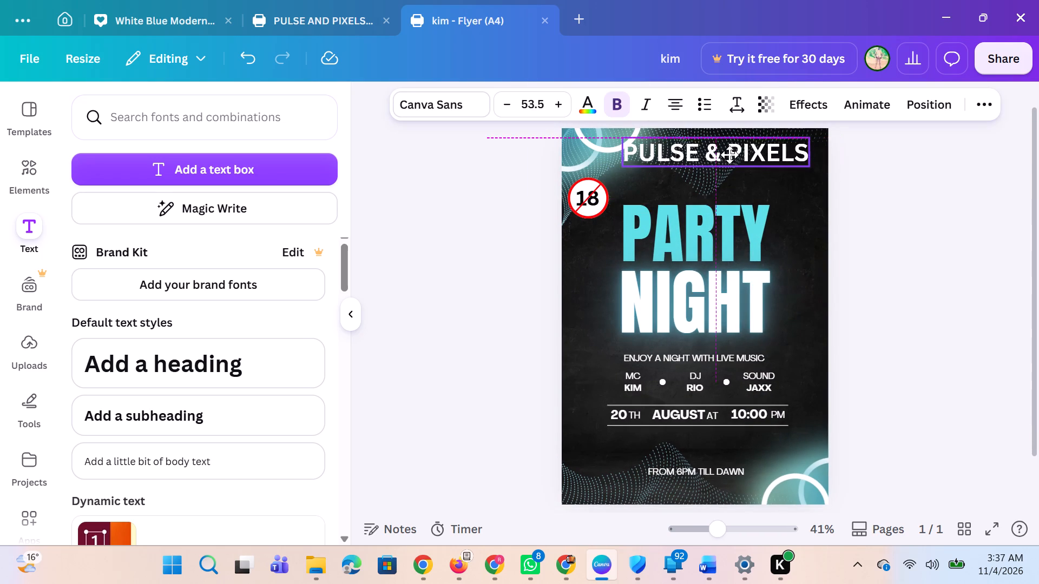
pyautogui.moveTo(729, 155); pyautogui.dragTo(708, 151)
pyautogui.moveTo(784, 160); pyautogui.dragTo(757, 150)
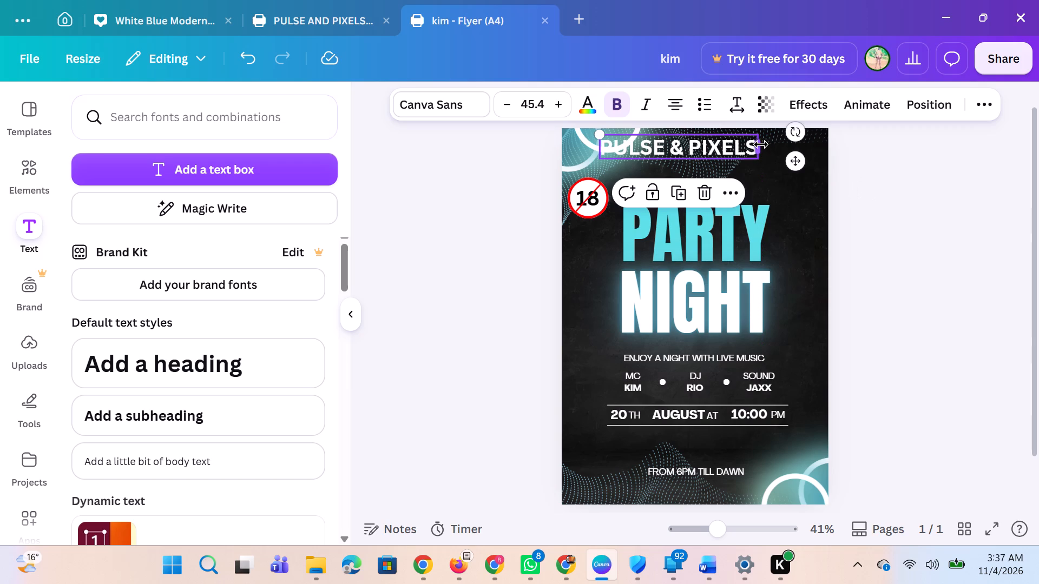
# Widen the heading's text box to about 196, extending it past the flyer's right edge.
pyautogui.moveTo(758, 150); pyautogui.dragTo(864, 149)
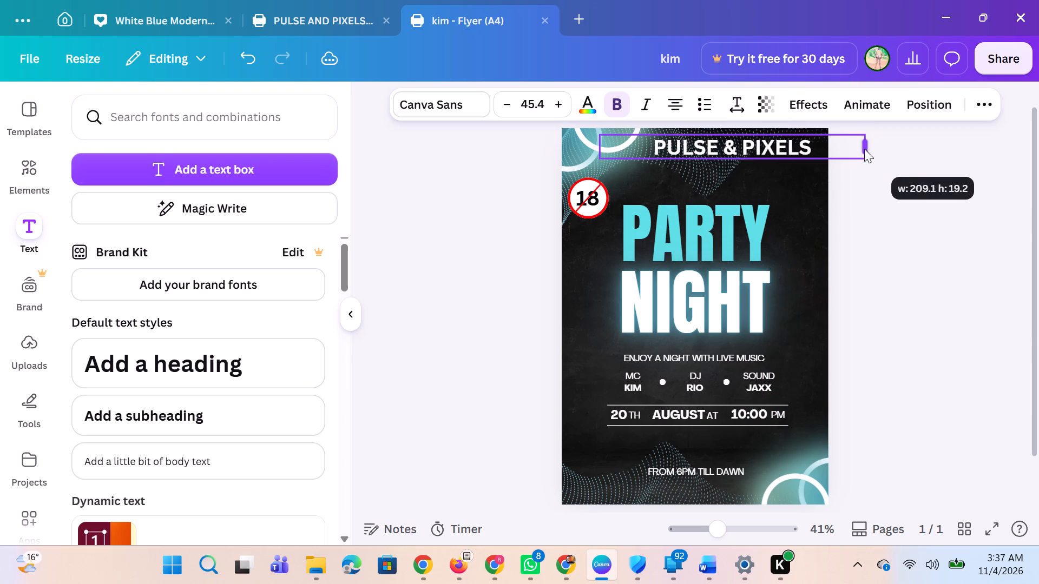
pyautogui.moveTo(864, 149); pyautogui.dragTo(830, 157)
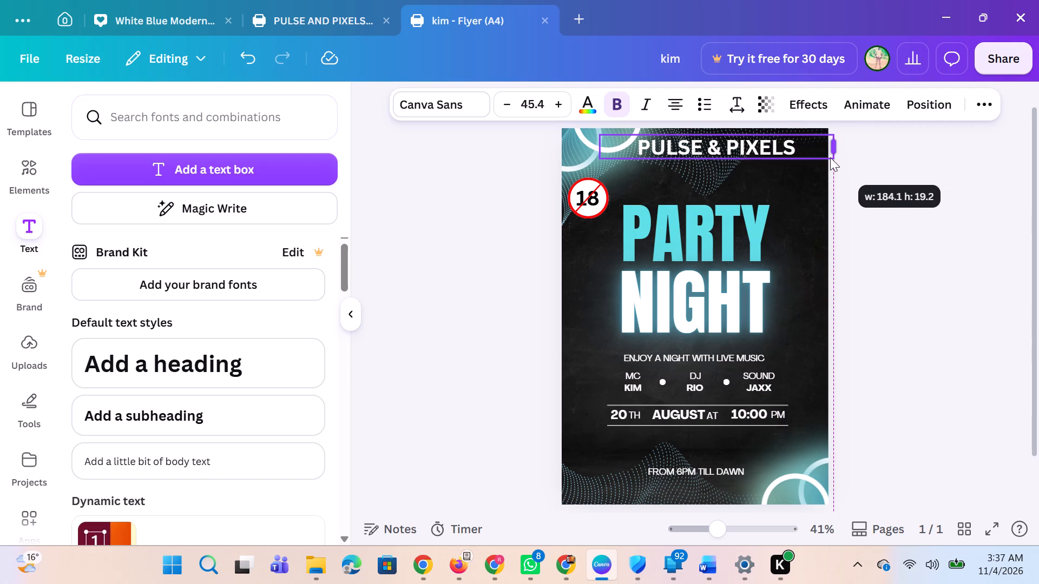
pyautogui.moveTo(830, 157); pyautogui.dragTo(849, 157)
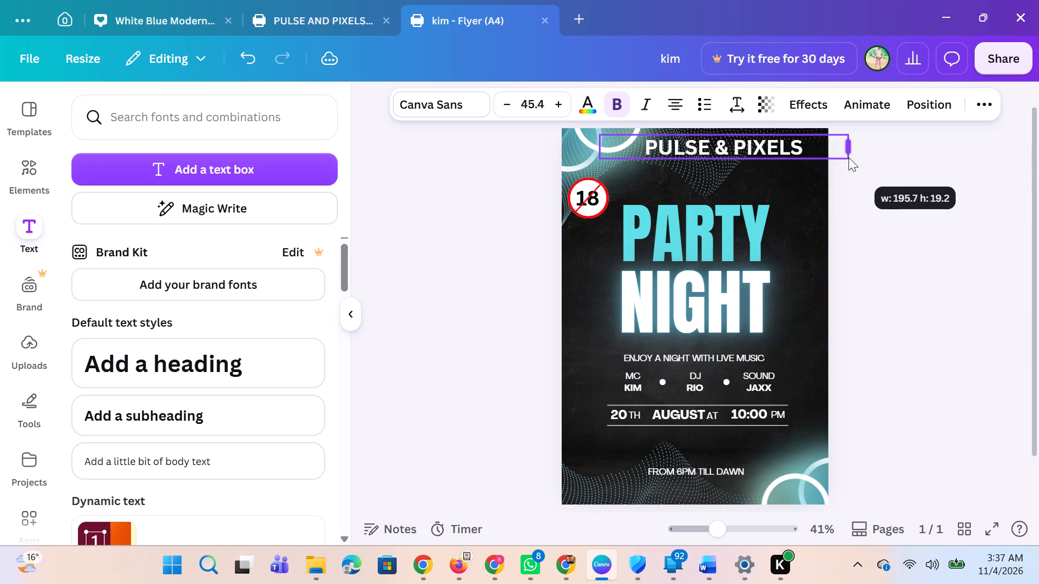
pyautogui.moveTo(849, 157); pyautogui.dragTo(851, 158)
# Set the font size of the "PULSE & PIXELS" heading text to 25.
pyautogui.tripleClick(687, 142)
pyautogui.click(687, 142)
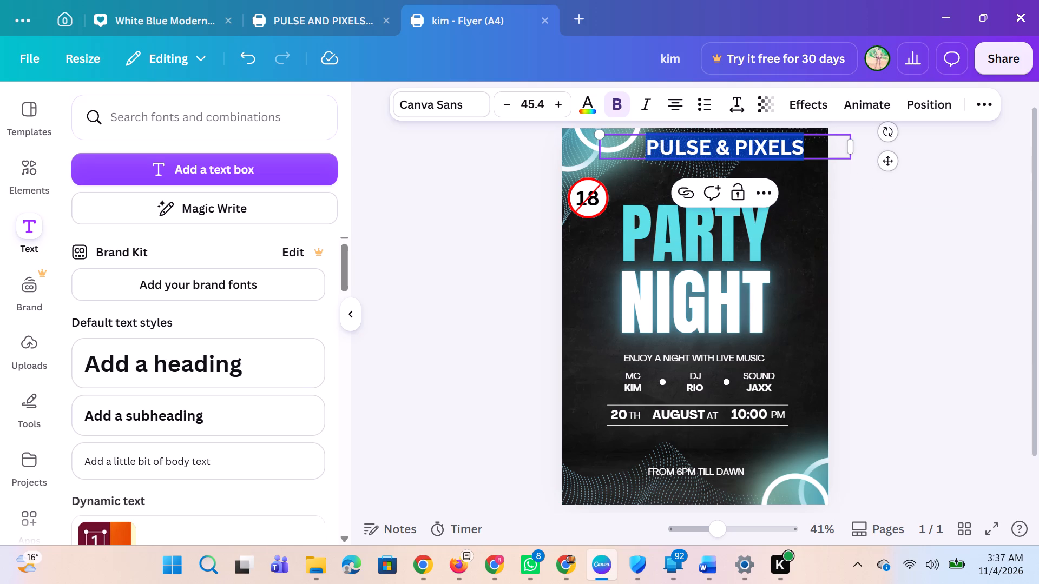
pyautogui.click(565, 101)
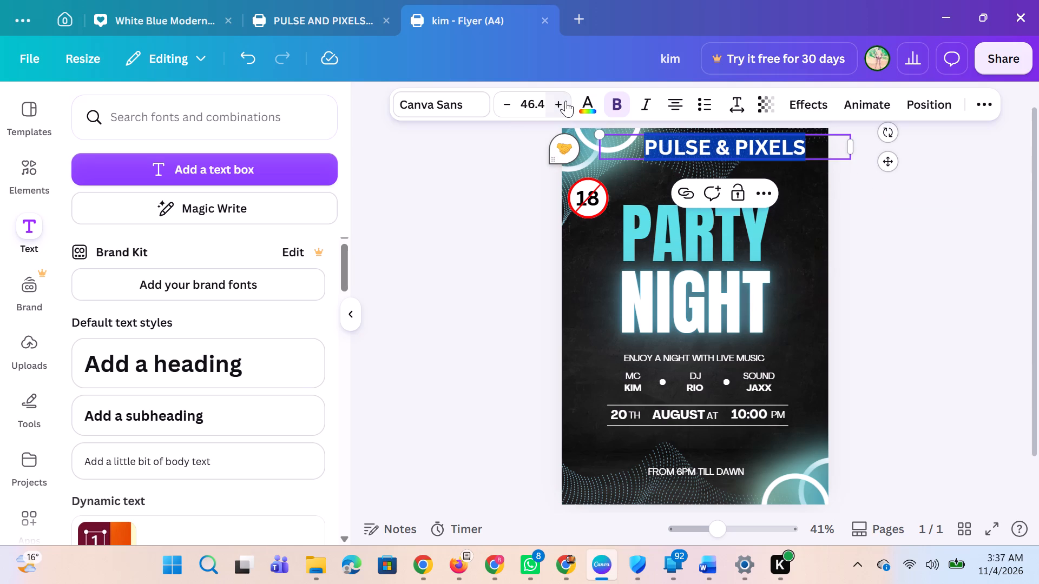
pyautogui.click(505, 104)
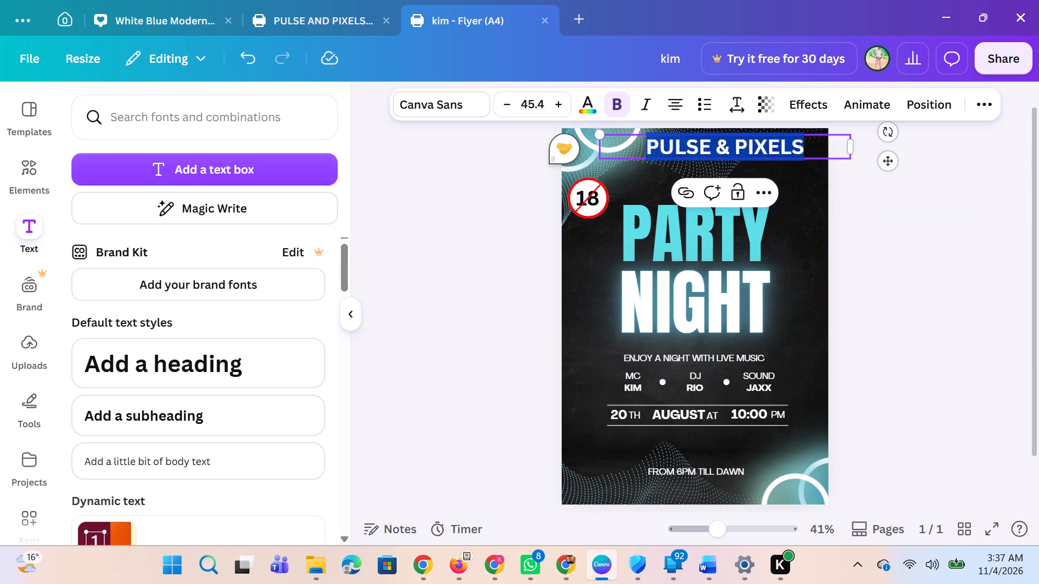
pyautogui.click(522, 105)
pyautogui.click(524, 140)
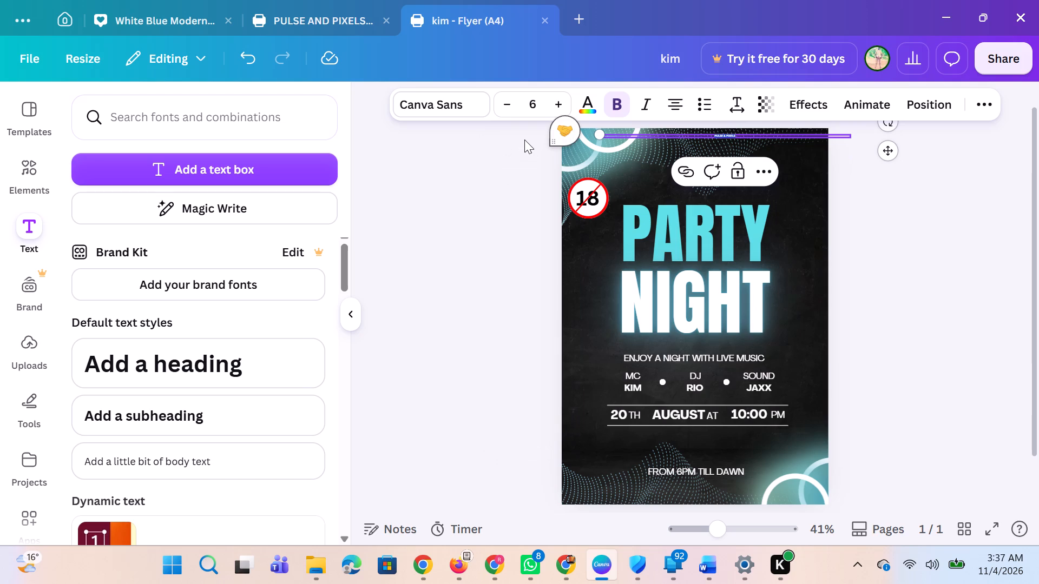
pyautogui.click(557, 104)
pyautogui.tripleClick(557, 104)
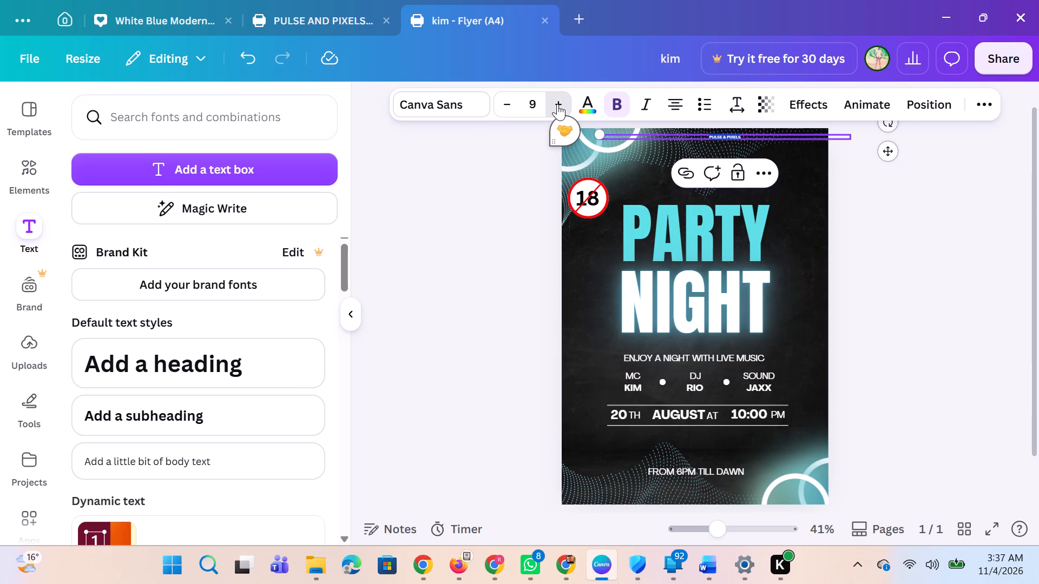
pyautogui.click(557, 104)
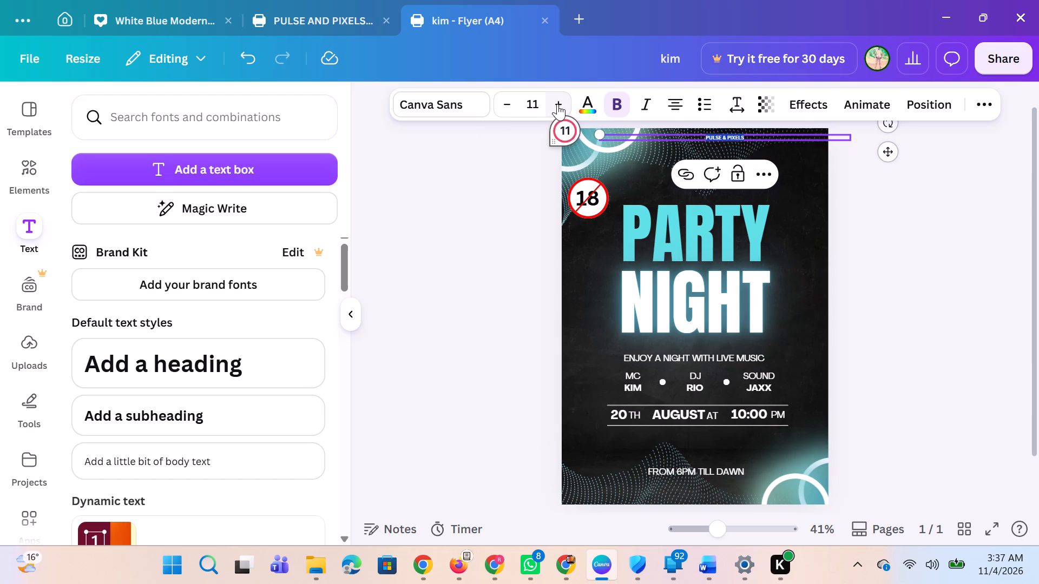
pyautogui.doubleClick(554, 102)
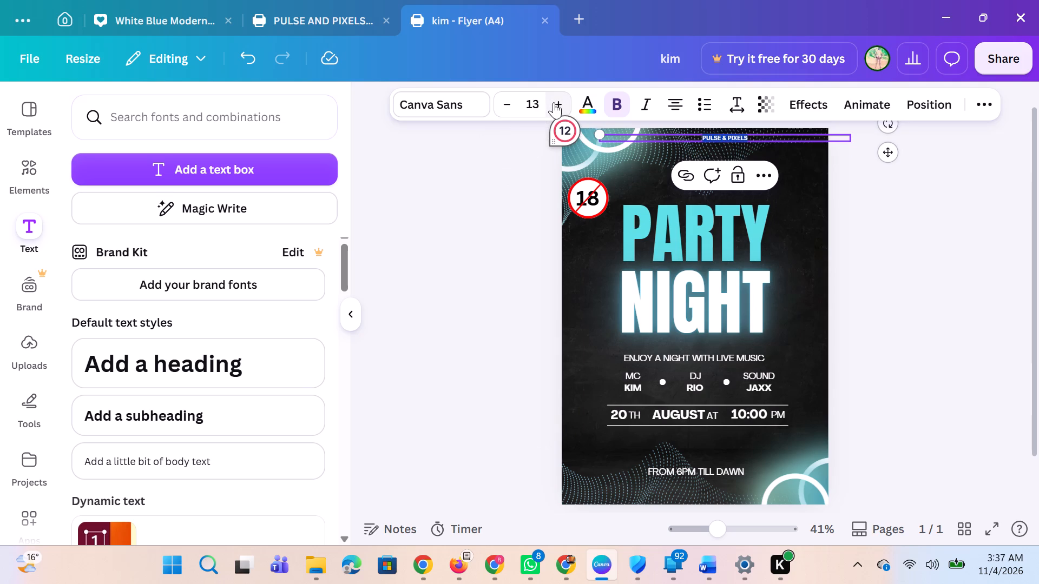
pyautogui.doubleClick(554, 102)
pyautogui.tripleClick(554, 102)
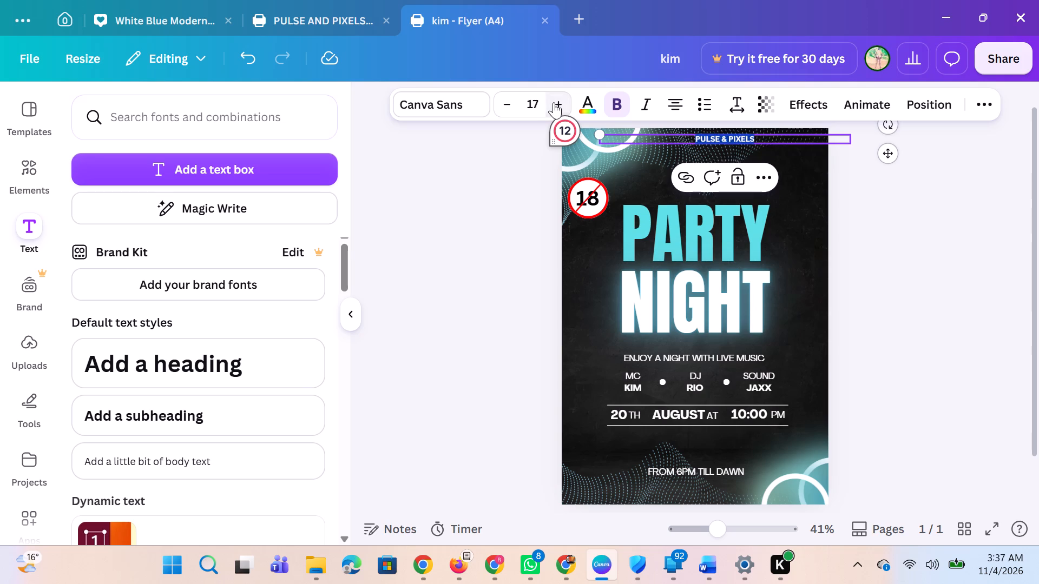
pyautogui.doubleClick(554, 102)
pyautogui.click(554, 102)
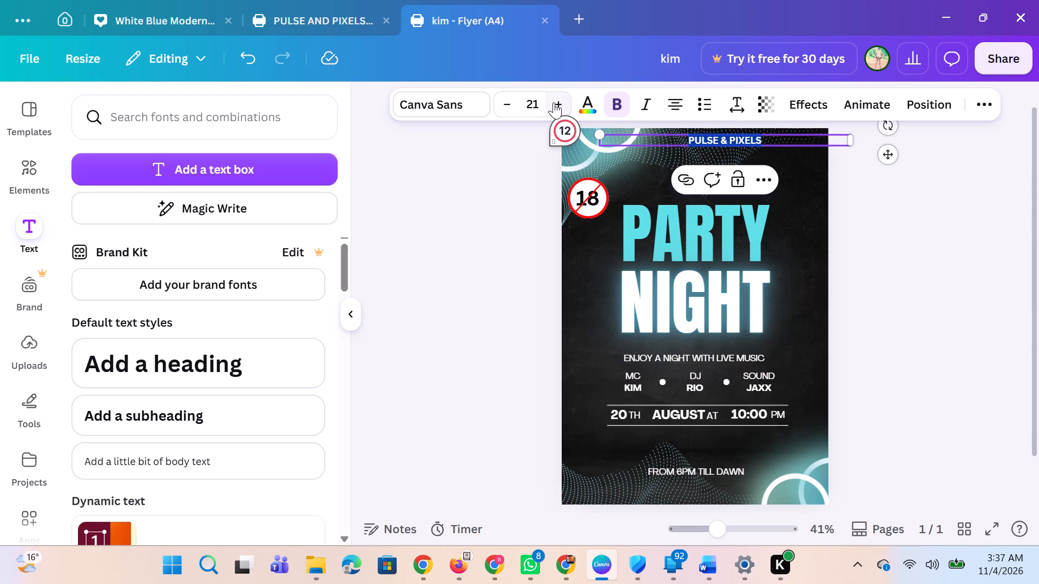
pyautogui.tripleClick(554, 102)
pyautogui.click(554, 102)
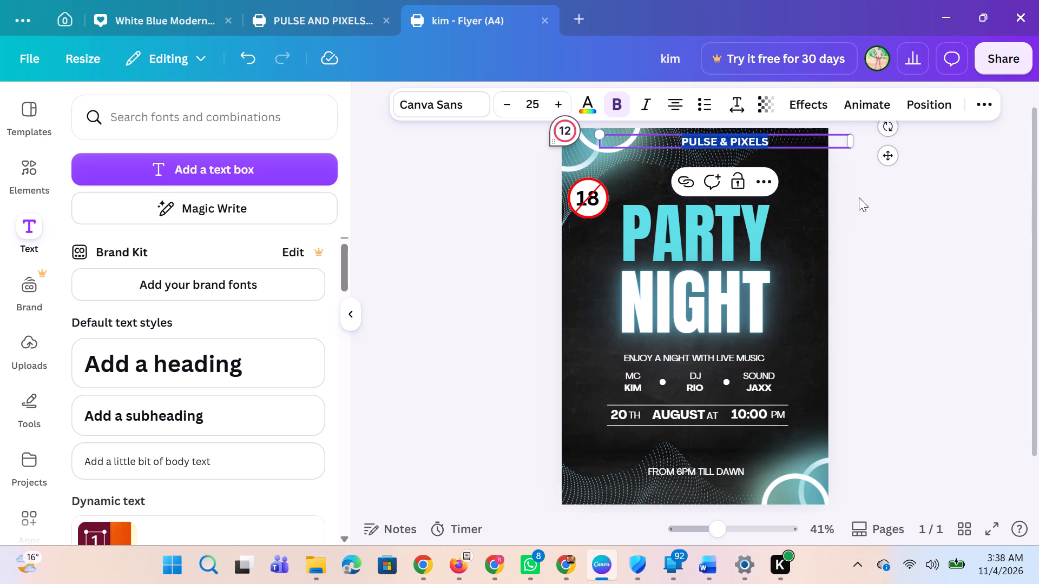
# Move the "PULSE & PIXELS" heading close to the flyer's top edge, roughly centred above the PARTY title.
pyautogui.moveTo(891, 154); pyautogui.dragTo(871, 149)
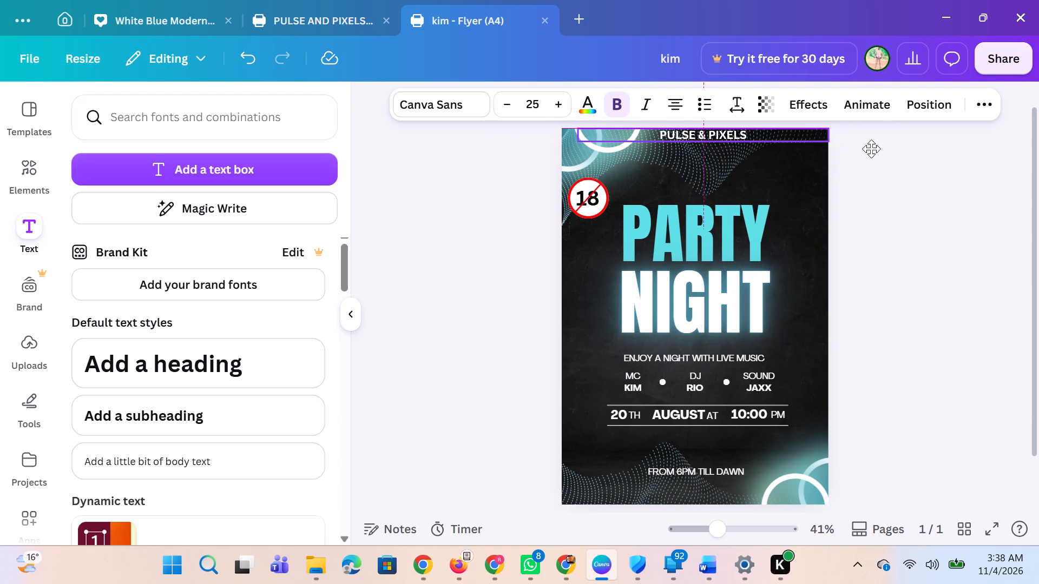
pyautogui.moveTo(871, 149); pyautogui.dragTo(869, 150)
pyautogui.click(981, 276)
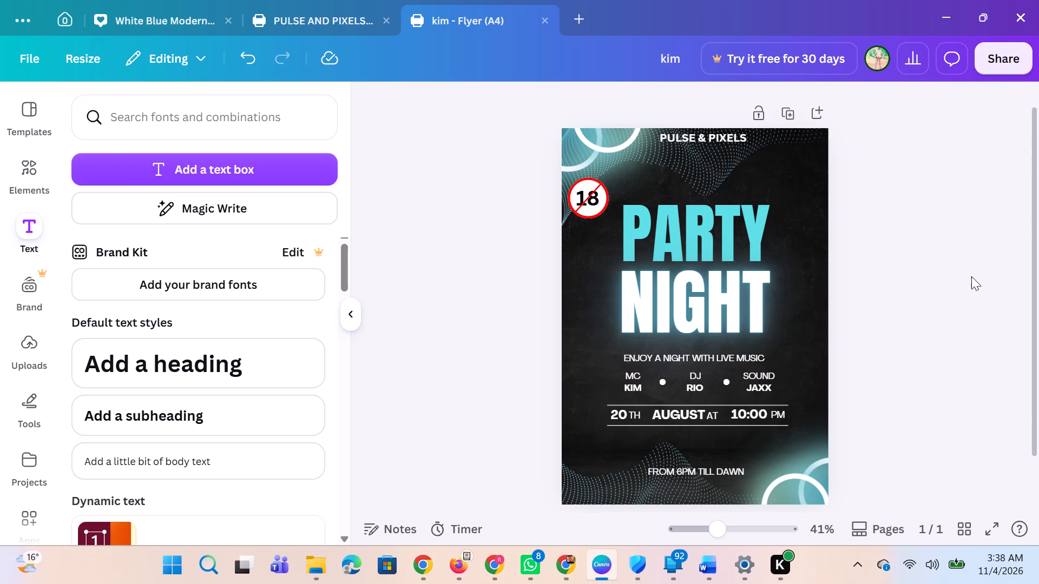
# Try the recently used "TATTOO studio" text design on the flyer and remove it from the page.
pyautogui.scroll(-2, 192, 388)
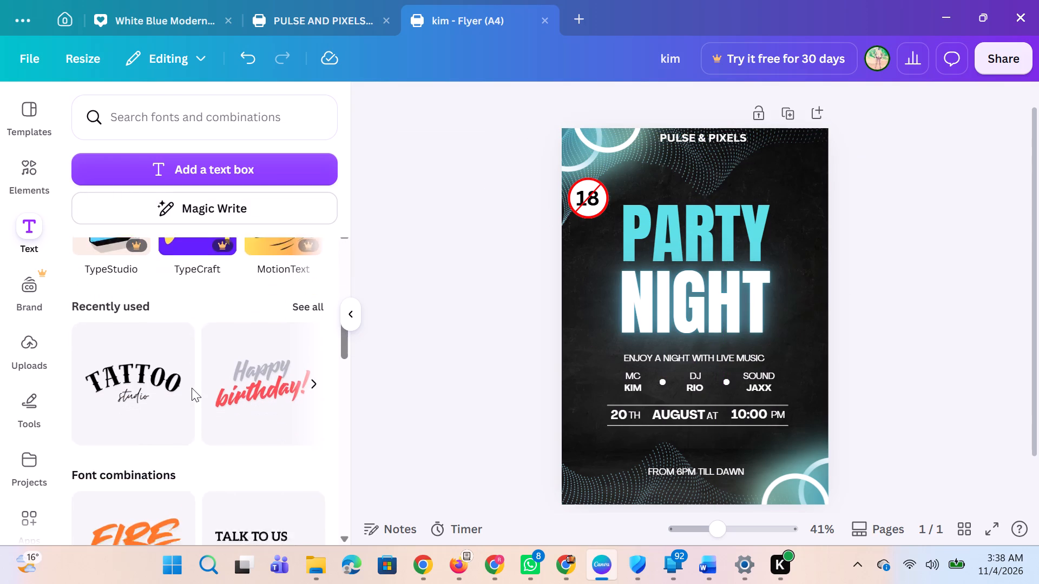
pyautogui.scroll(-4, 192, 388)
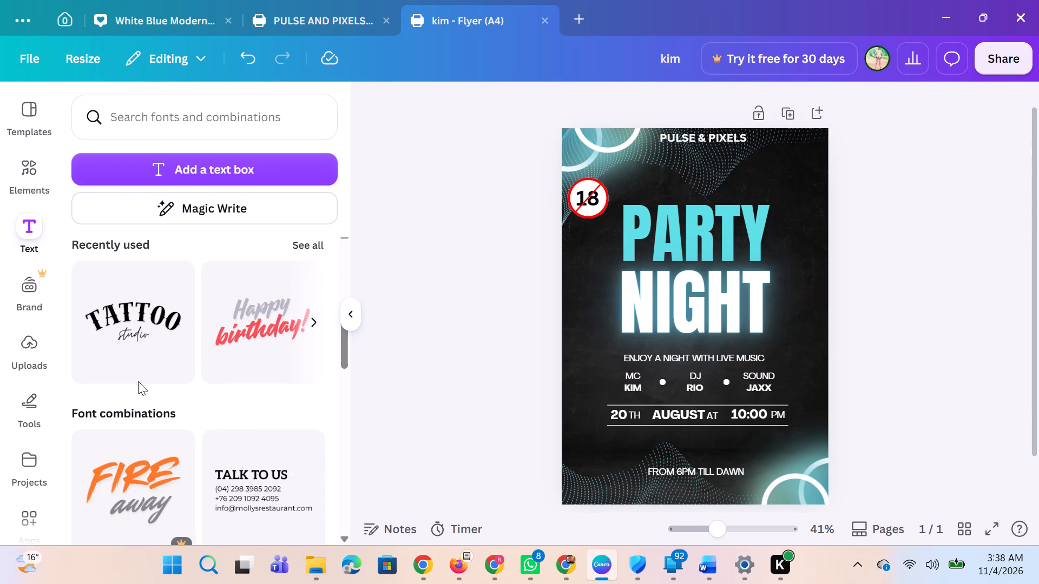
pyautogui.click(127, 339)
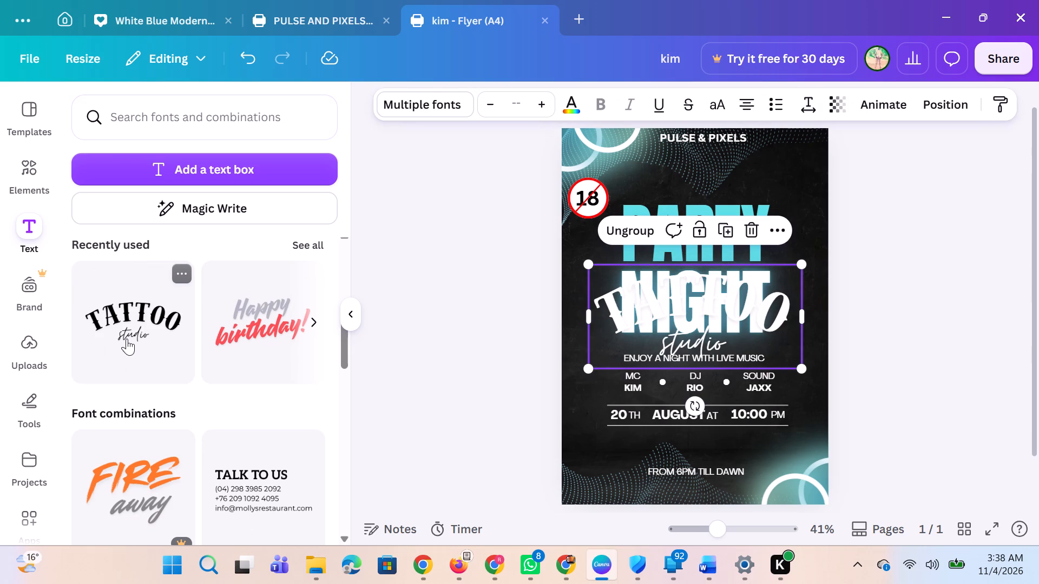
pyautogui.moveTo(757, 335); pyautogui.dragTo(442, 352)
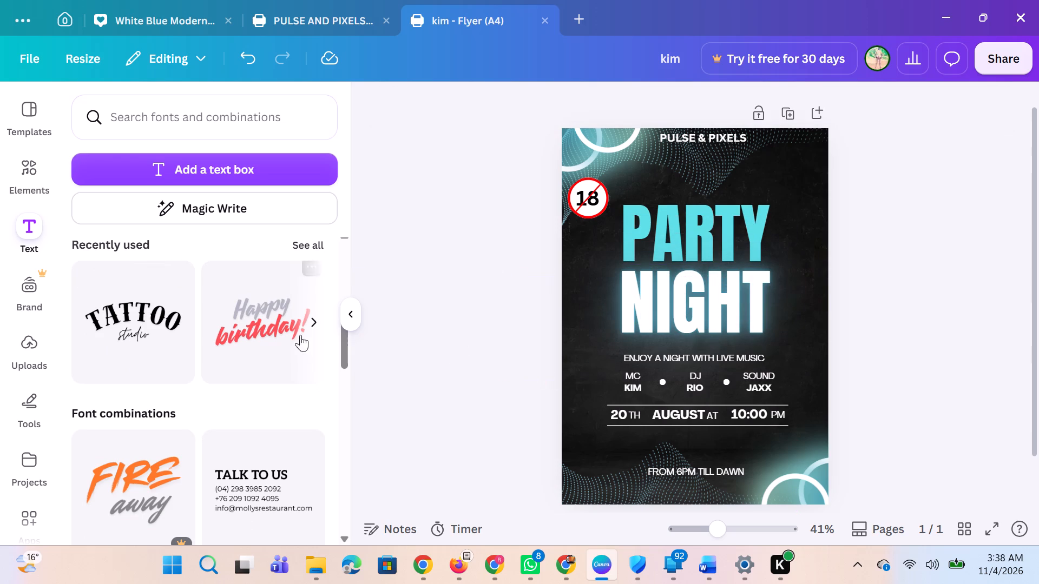
# Insert the recently used "Happy birthday!" text design, ungroup it and remove its red "birthday!" line from the page.
pyautogui.click(288, 329)
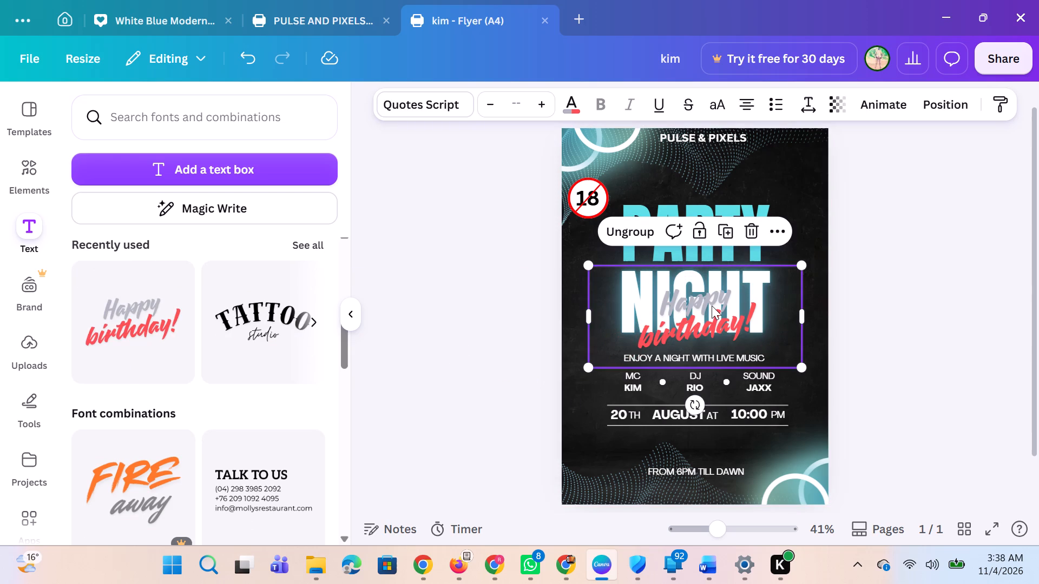
pyautogui.click(643, 225)
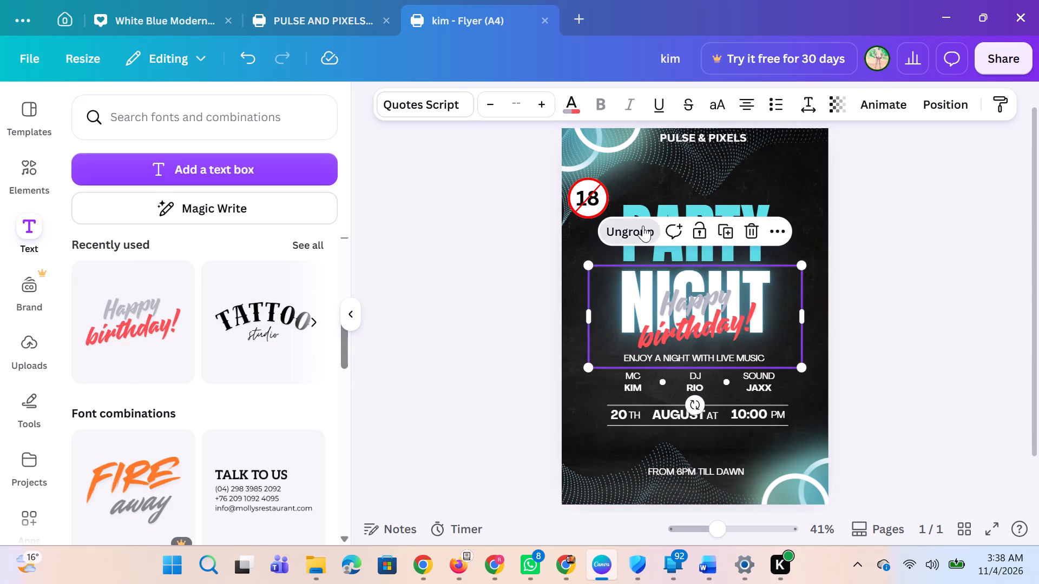
pyautogui.moveTo(738, 329); pyautogui.dragTo(724, 336)
pyautogui.click(724, 336)
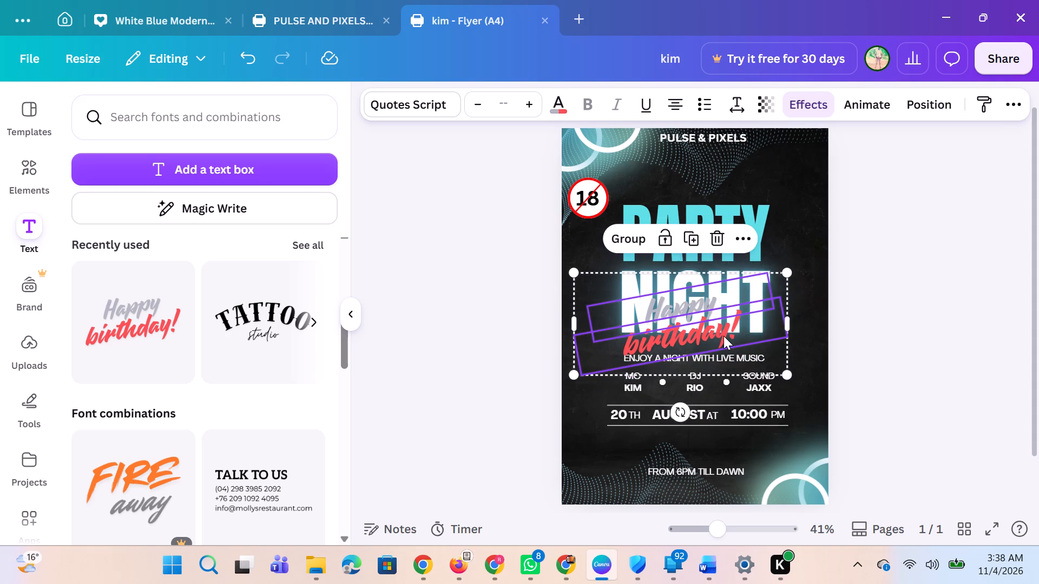
pyautogui.click(896, 312)
pyautogui.moveTo(728, 323); pyautogui.dragTo(719, 335)
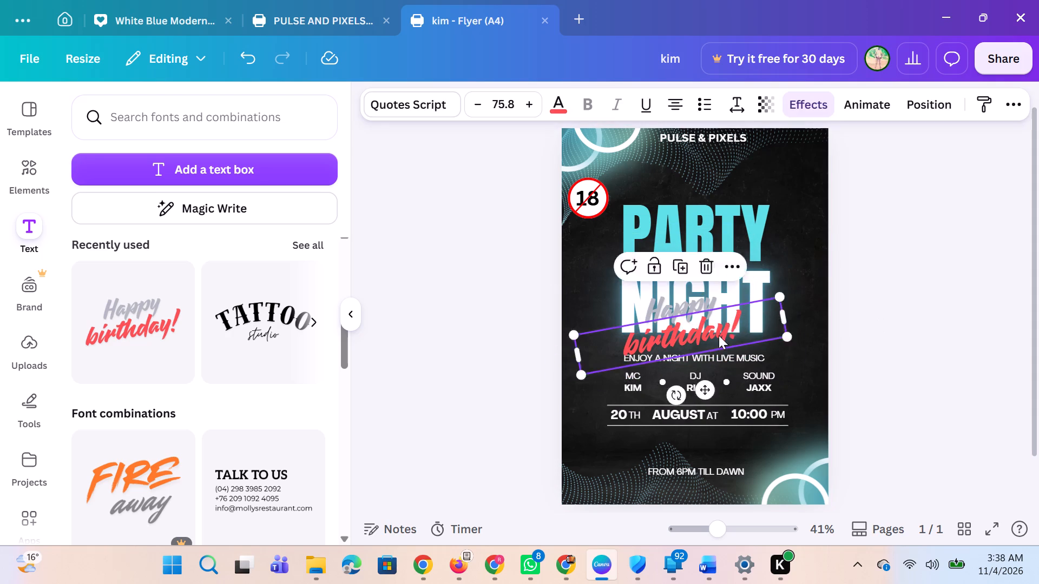
pyautogui.moveTo(719, 335); pyautogui.dragTo(450, 390)
# Move the script "Happy" text between the "PULSE & PIXELS" heading and the PARTY title, and replace its wording with "Presents".
pyautogui.moveTo(661, 310); pyautogui.dragTo(685, 200)
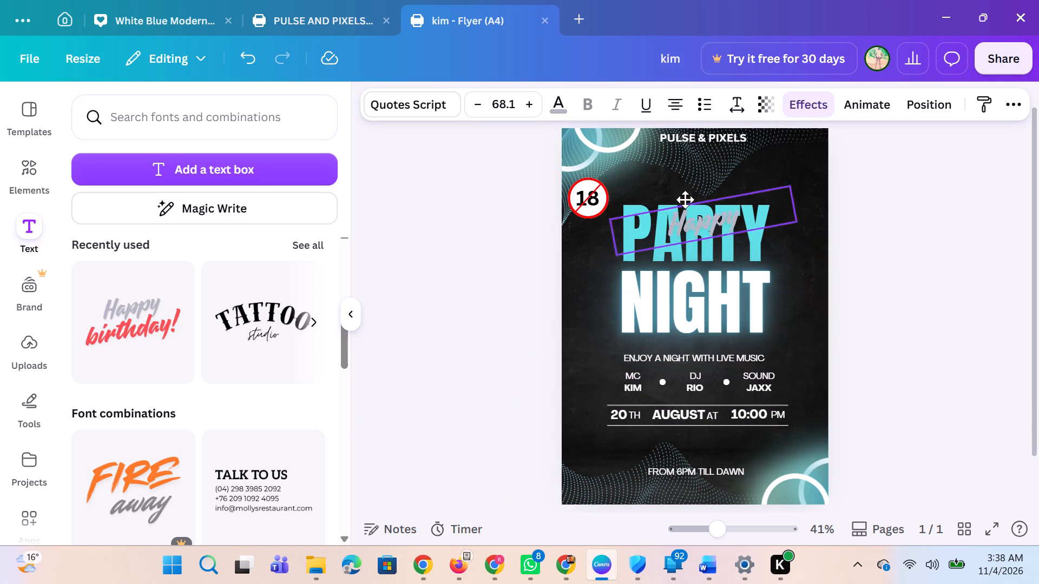
pyautogui.moveTo(685, 200); pyautogui.dragTo(676, 167)
pyautogui.doubleClick(676, 167)
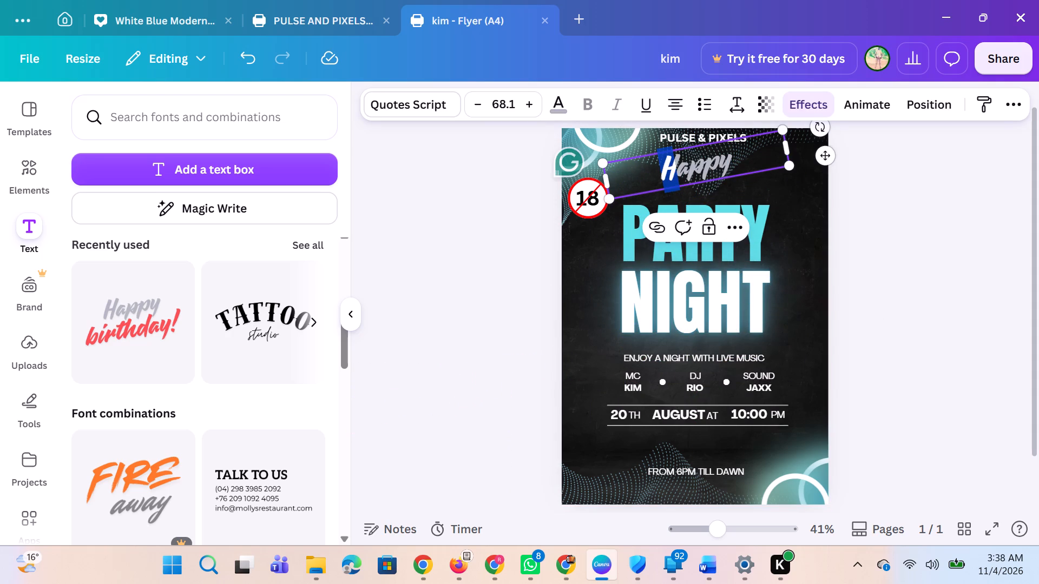
pyautogui.tripleClick(676, 167)
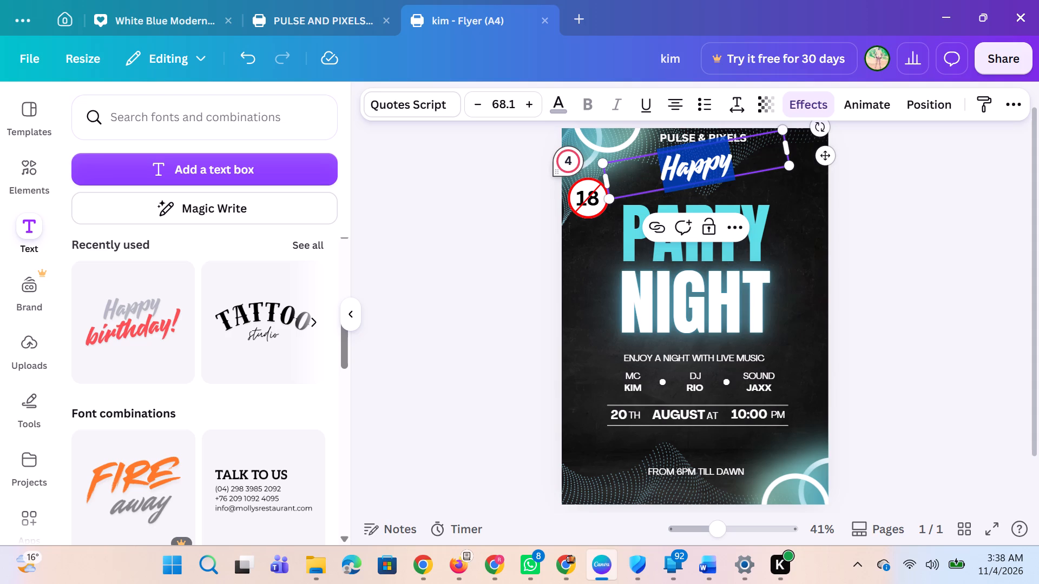
pyautogui.press('p')
pyautogui.write('resents')
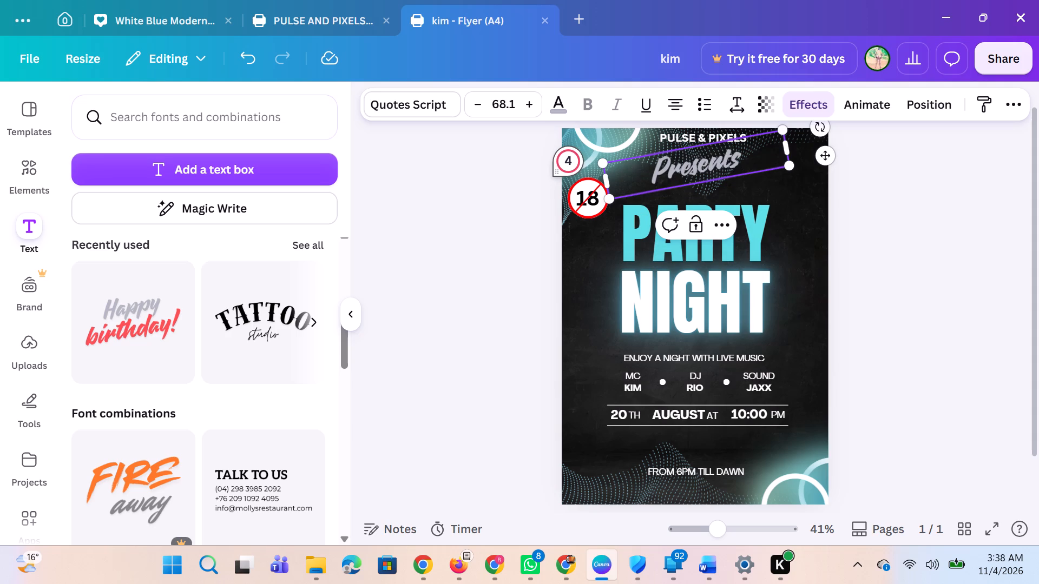
# Shrink the script "Presents" text to size 44.1 and centre it directly beneath the "PULSE & PIXELS" heading.
pyautogui.moveTo(849, 207); pyautogui.dragTo(893, 222)
pyautogui.scroll(1, 893, 222)
pyautogui.click(719, 194)
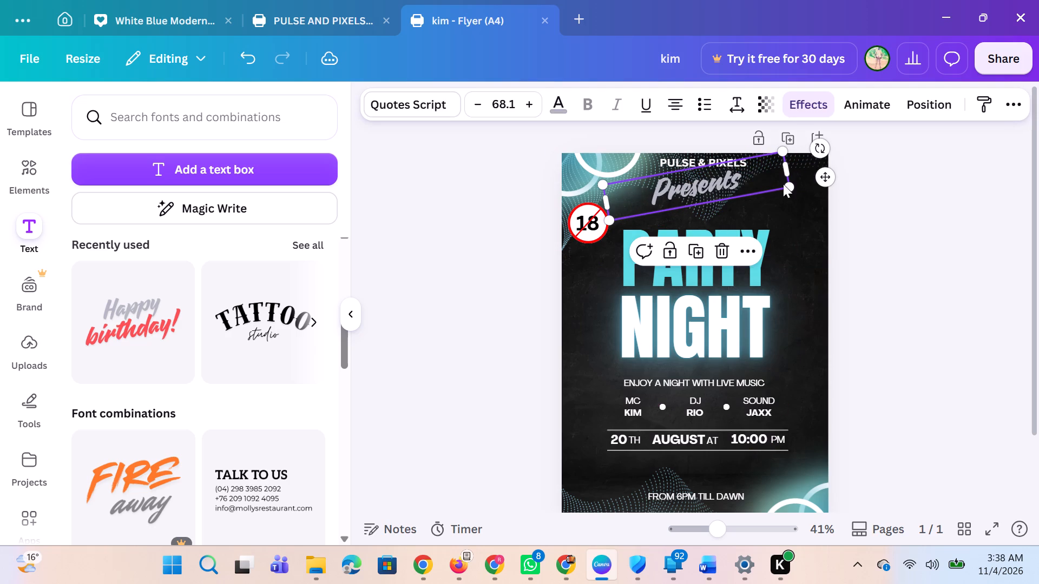
pyautogui.moveTo(792, 184); pyautogui.dragTo(726, 183)
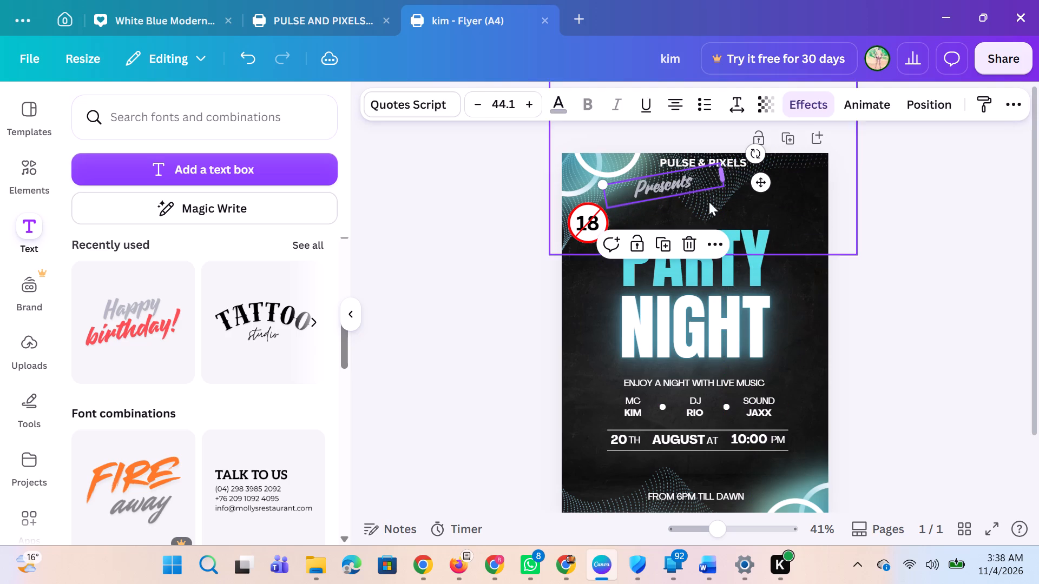
pyautogui.moveTo(761, 185); pyautogui.dragTo(775, 183)
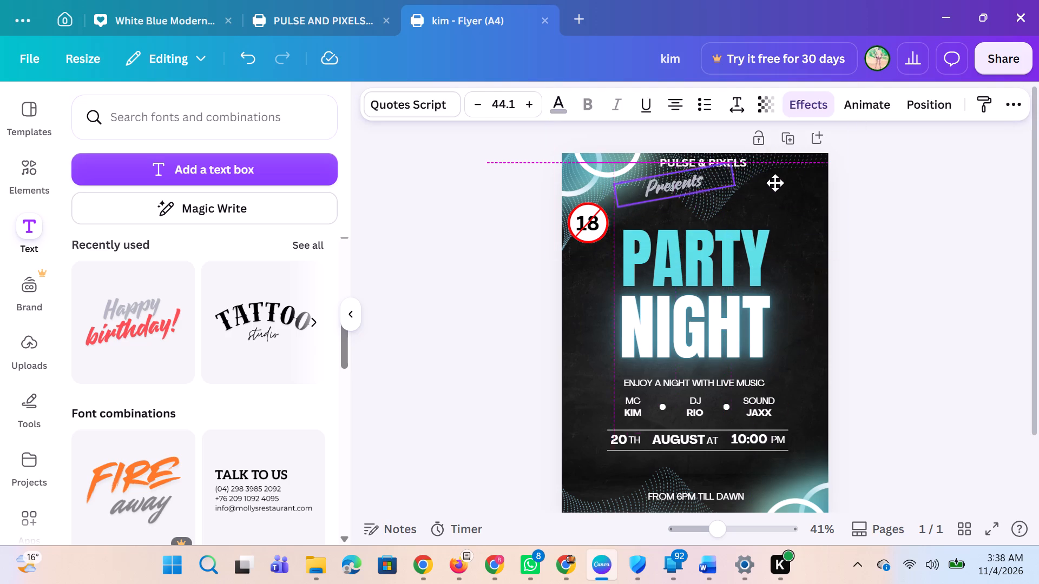
pyautogui.moveTo(775, 183); pyautogui.dragTo(801, 176)
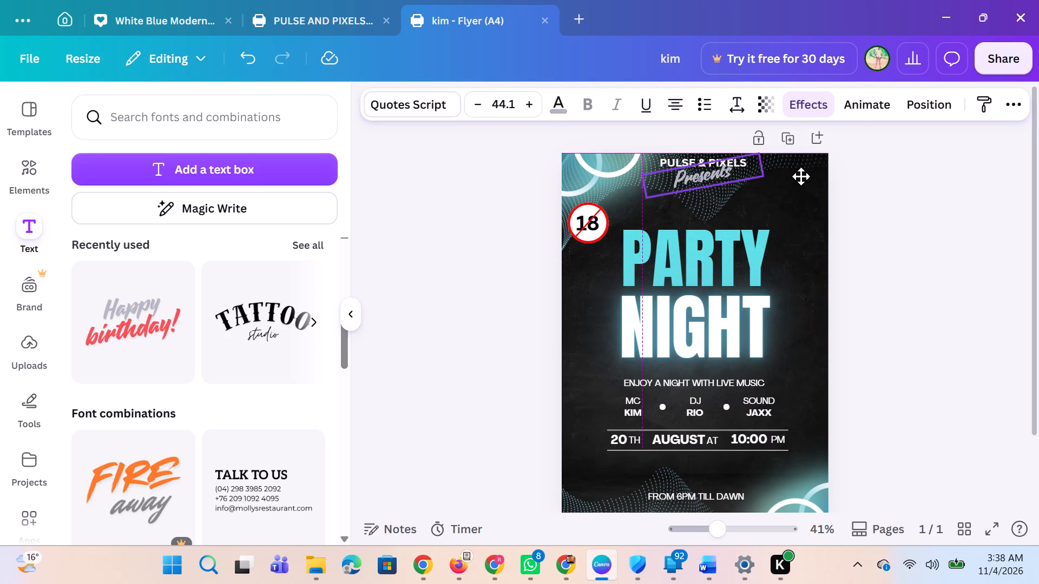
pyautogui.moveTo(801, 176); pyautogui.dragTo(801, 177)
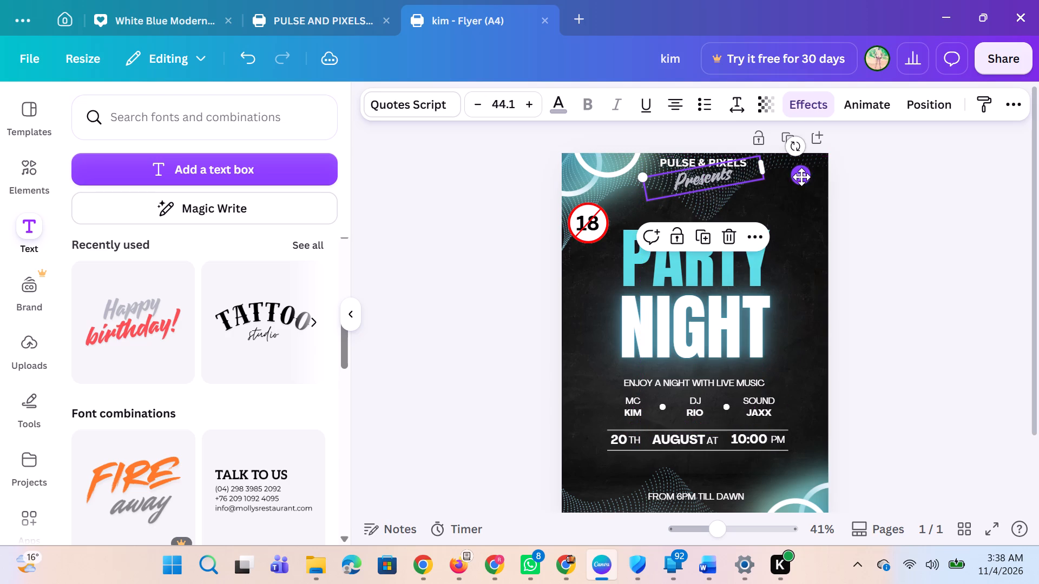
pyautogui.click(879, 233)
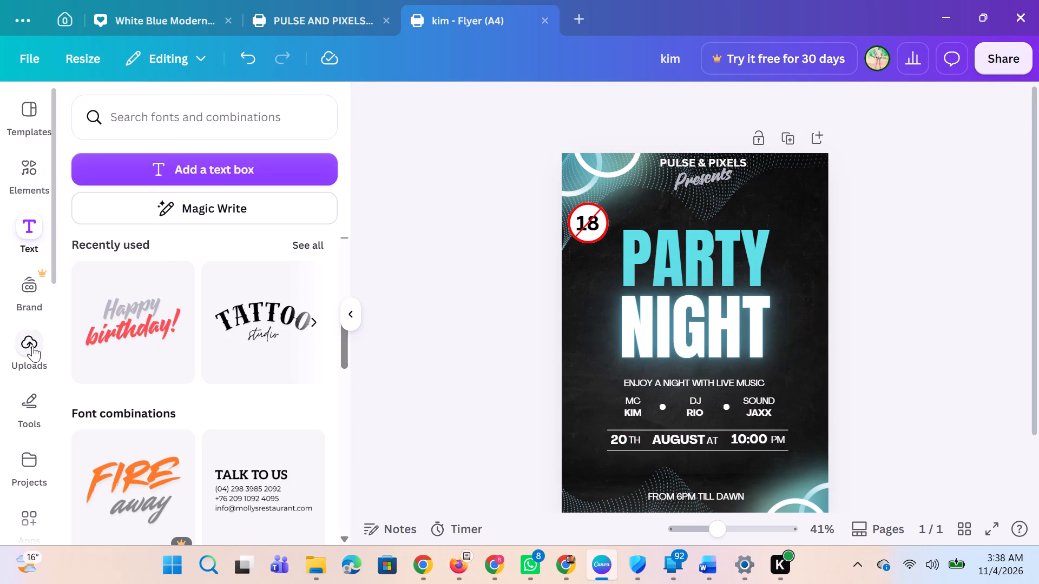
# Insert the uploaded cut-out photo of the blonde woman in the green top and enlarge it slightly.
pyautogui.click(32, 346)
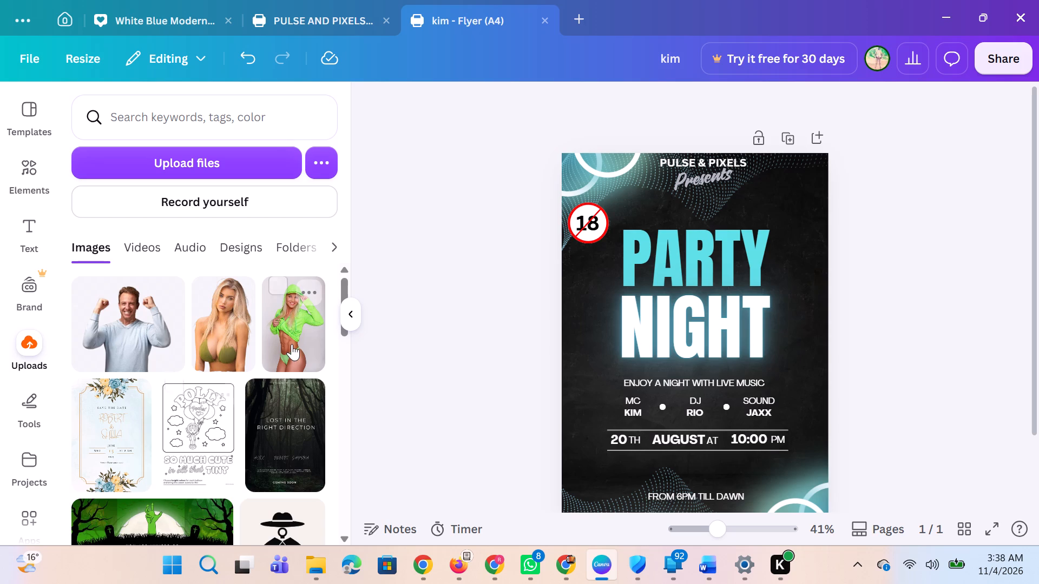
pyautogui.click(231, 351)
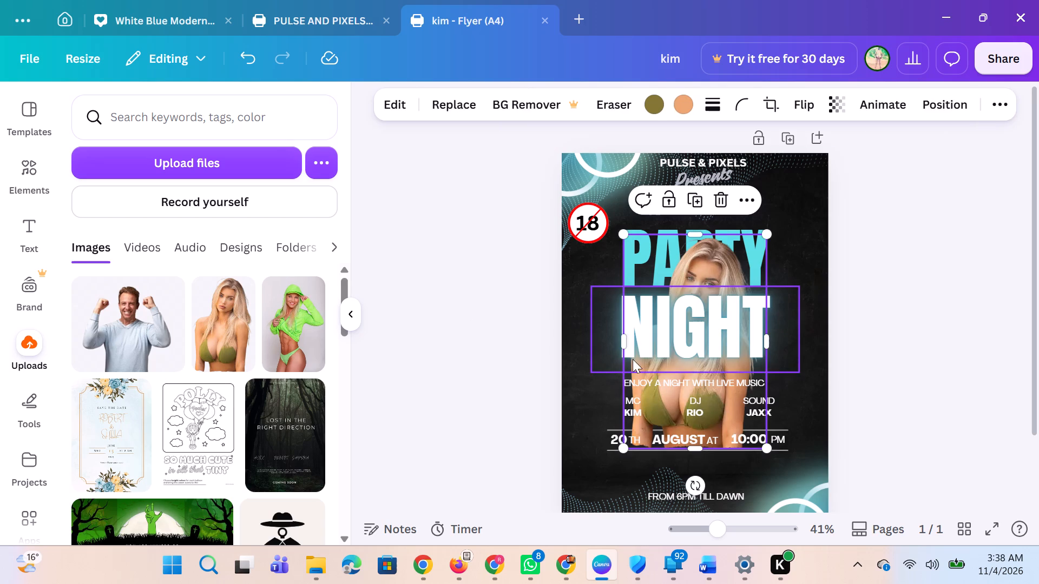
pyautogui.moveTo(639, 266); pyautogui.dragTo(574, 234)
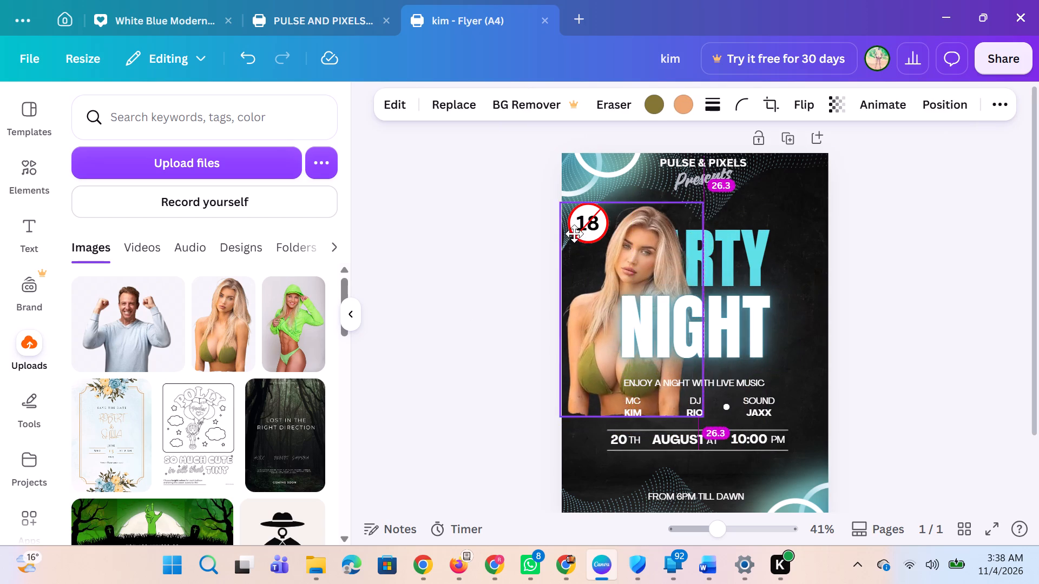
pyautogui.moveTo(574, 234); pyautogui.dragTo(594, 198)
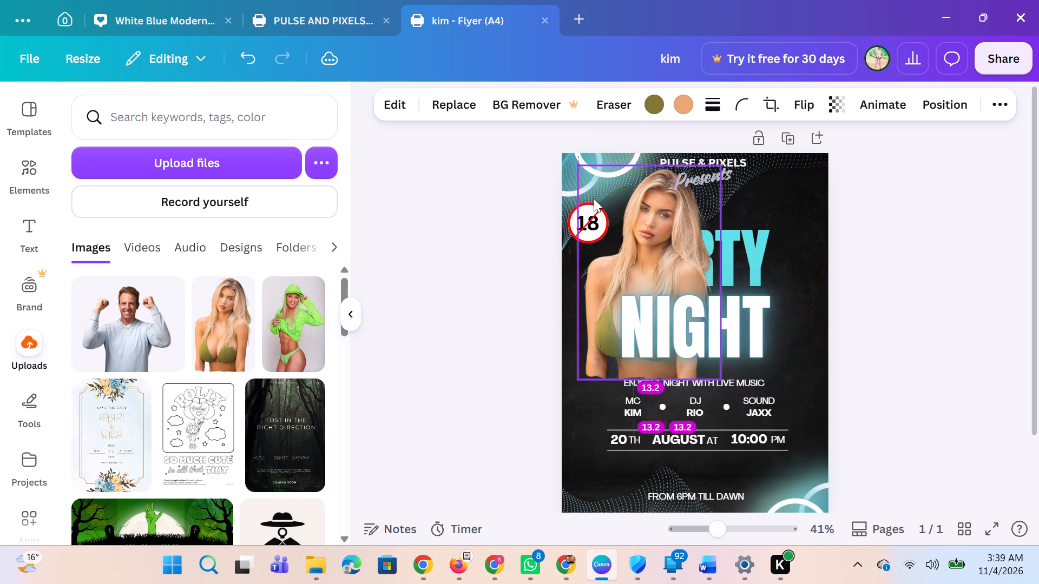
pyautogui.moveTo(721, 384); pyautogui.dragTo(750, 403)
# Move the woman's photo to the flyer's lower right, overlapping the end of the NIGHT title and extending past the page edge.
pyautogui.moveTo(665, 234); pyautogui.dragTo(670, 235)
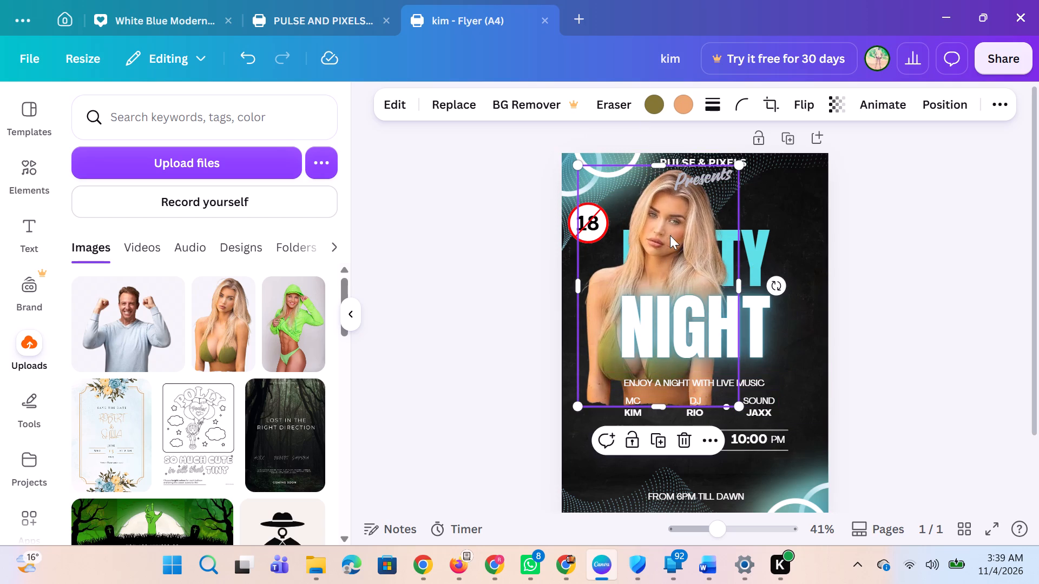
pyautogui.moveTo(670, 235); pyautogui.dragTo(770, 268)
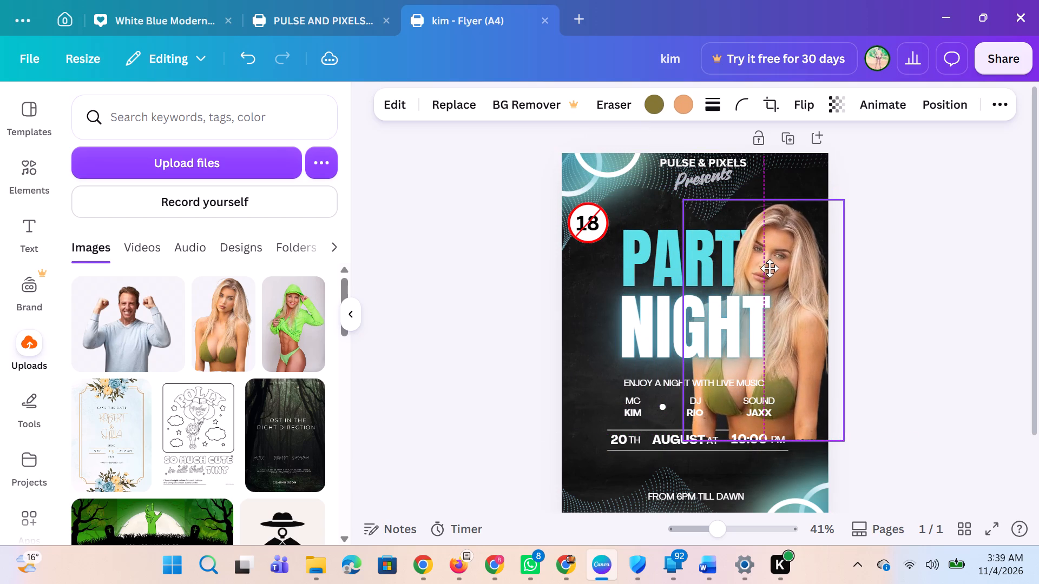
pyautogui.moveTo(770, 268); pyautogui.dragTo(777, 294)
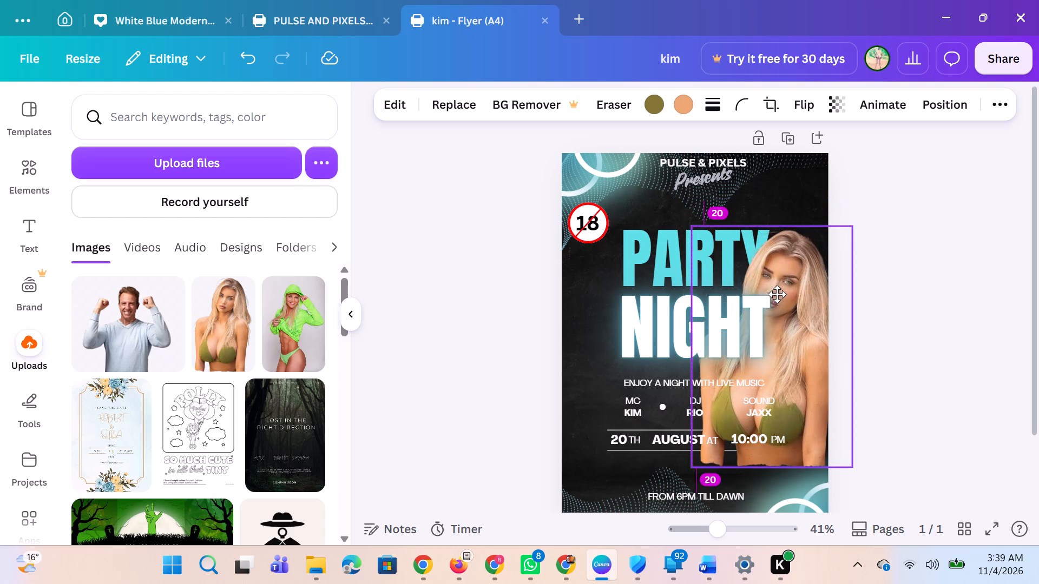
pyautogui.moveTo(777, 294); pyautogui.dragTo(778, 302)
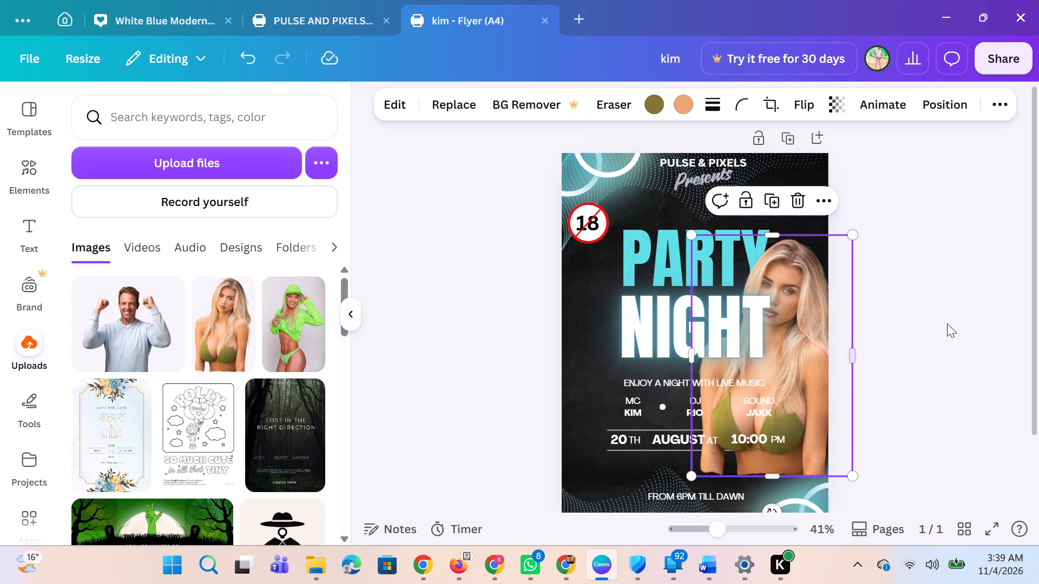
pyautogui.click(947, 323)
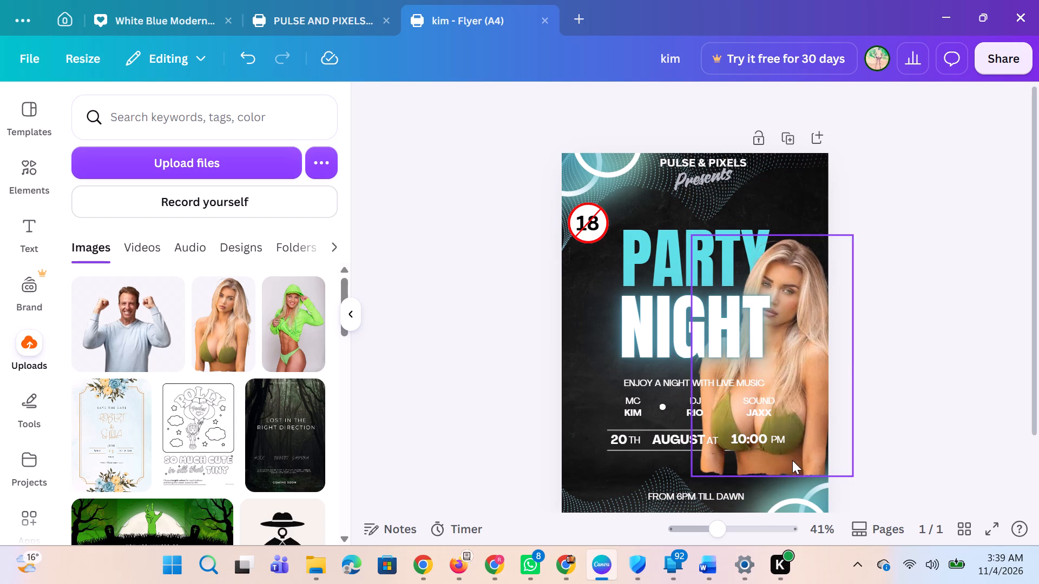
pyautogui.moveTo(793, 458); pyautogui.dragTo(792, 451)
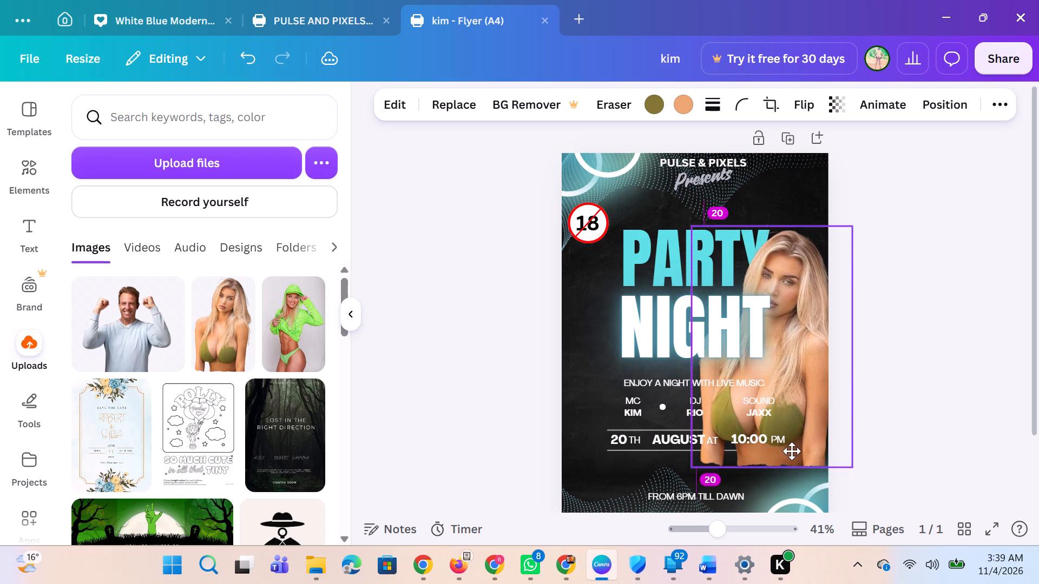
pyautogui.moveTo(792, 451); pyautogui.dragTo(793, 446)
pyautogui.moveTo(799, 425); pyautogui.dragTo(793, 446)
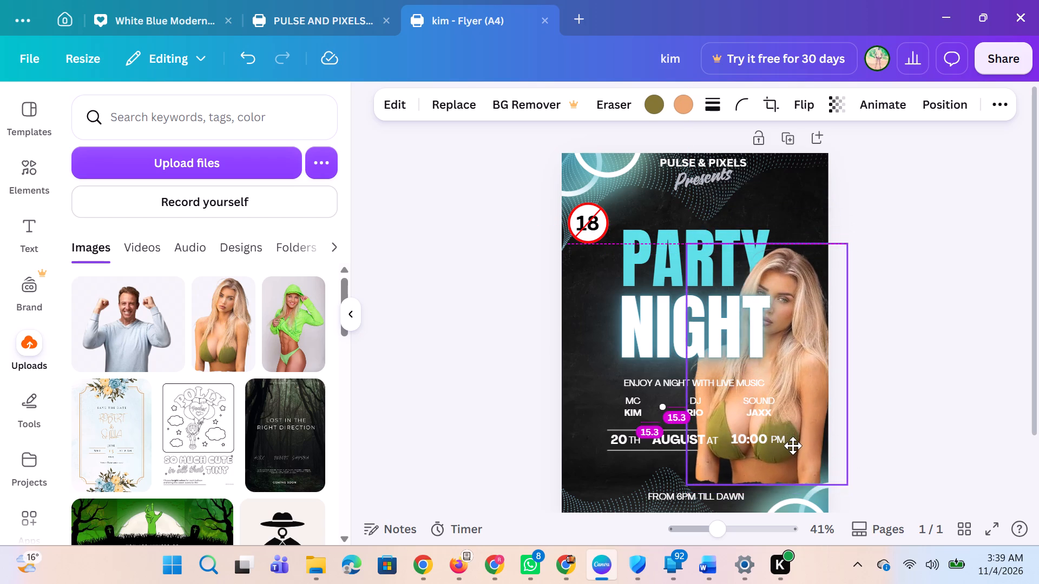
pyautogui.moveTo(793, 446); pyautogui.dragTo(803, 464)
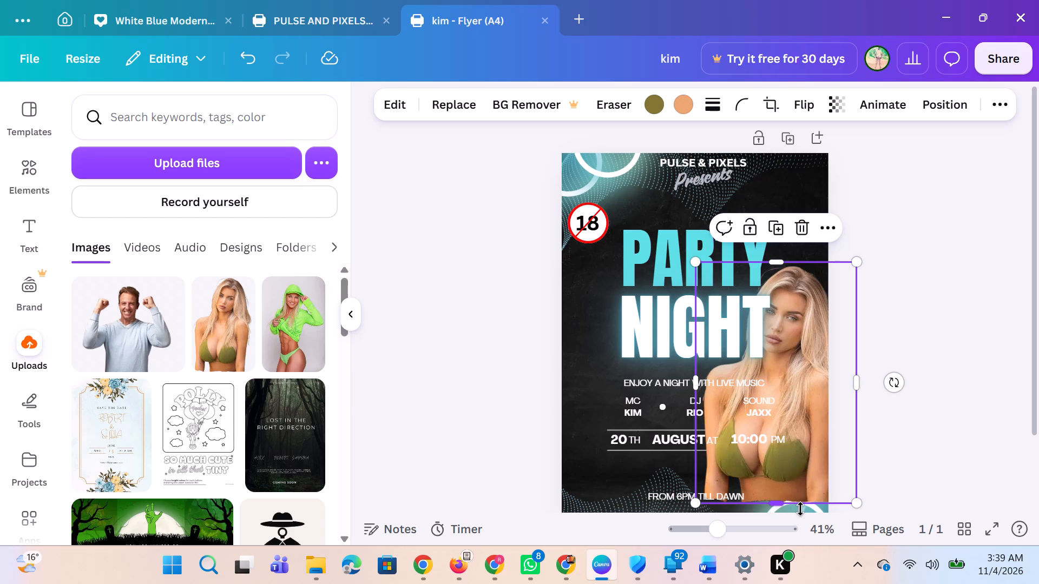
# Adjust the stacking of the glowing circles graphic in the flyer's bottom-right corner so it sits in front of the woman's photo.
pyautogui.click(804, 512)
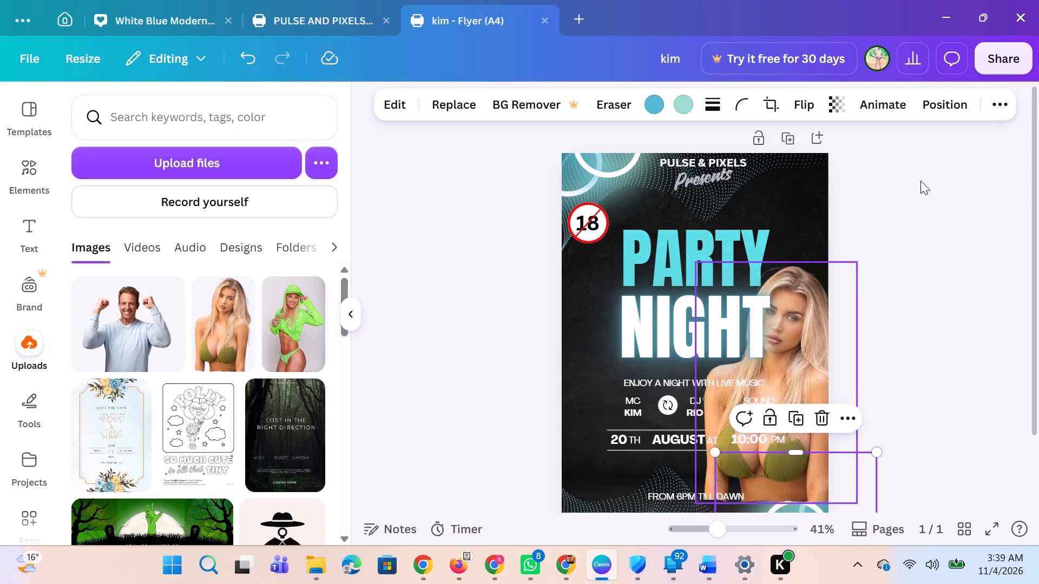
pyautogui.click(952, 92)
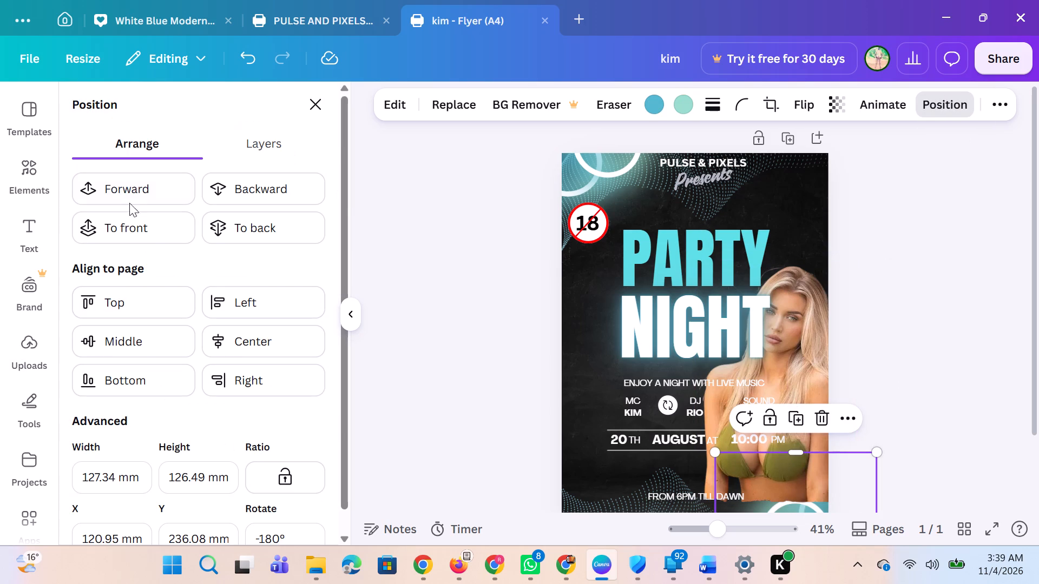
pyautogui.tripleClick(138, 193)
pyautogui.tripleClick(138, 193)
pyautogui.tripleClick(138, 193)
pyautogui.tripleClick(138, 193)
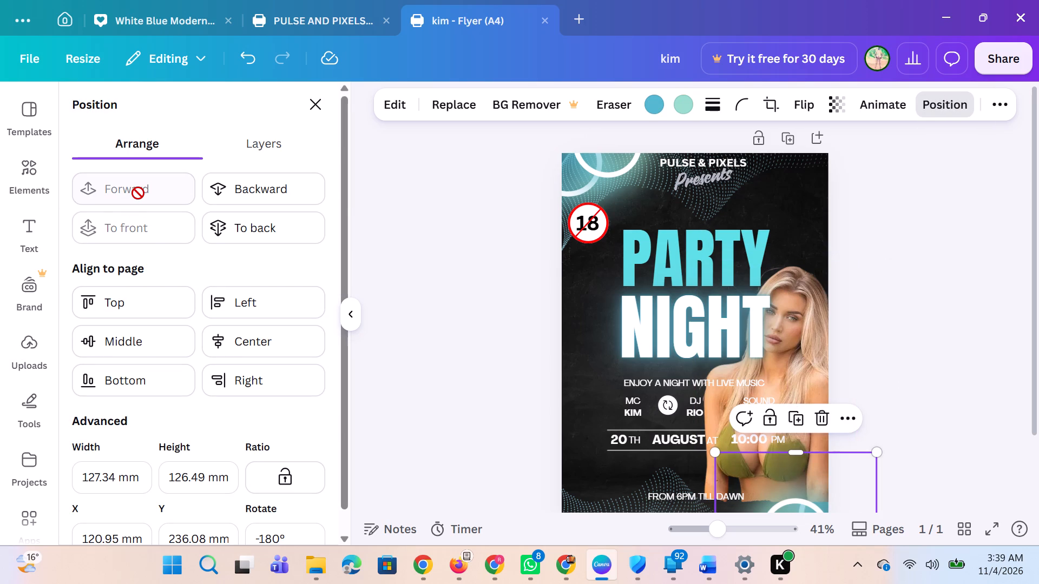
pyautogui.tripleClick(138, 193)
pyautogui.tripleClick(138, 193)
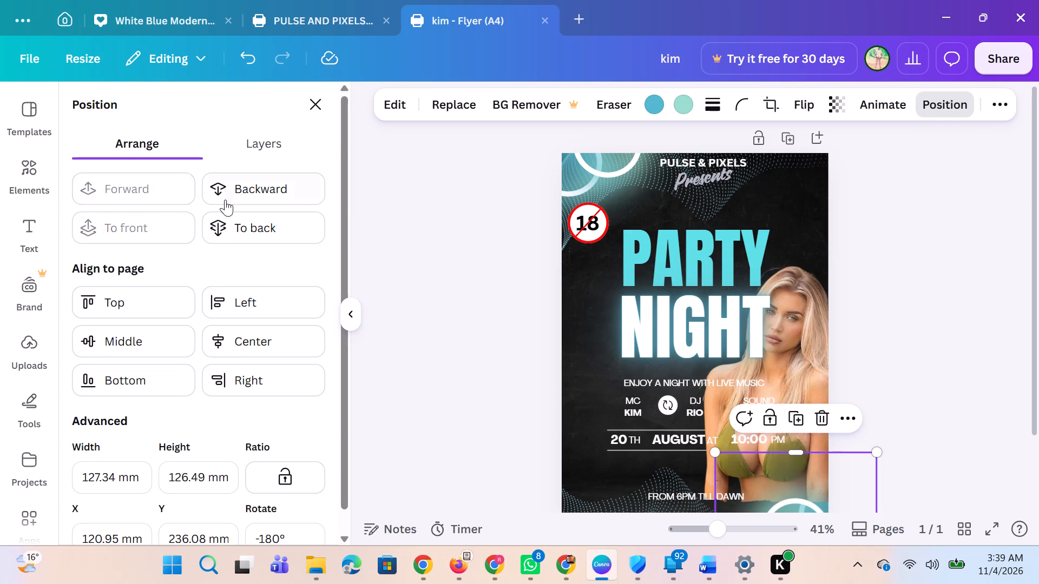
pyautogui.click(235, 195)
pyautogui.click(235, 195)
pyautogui.click(235, 195)
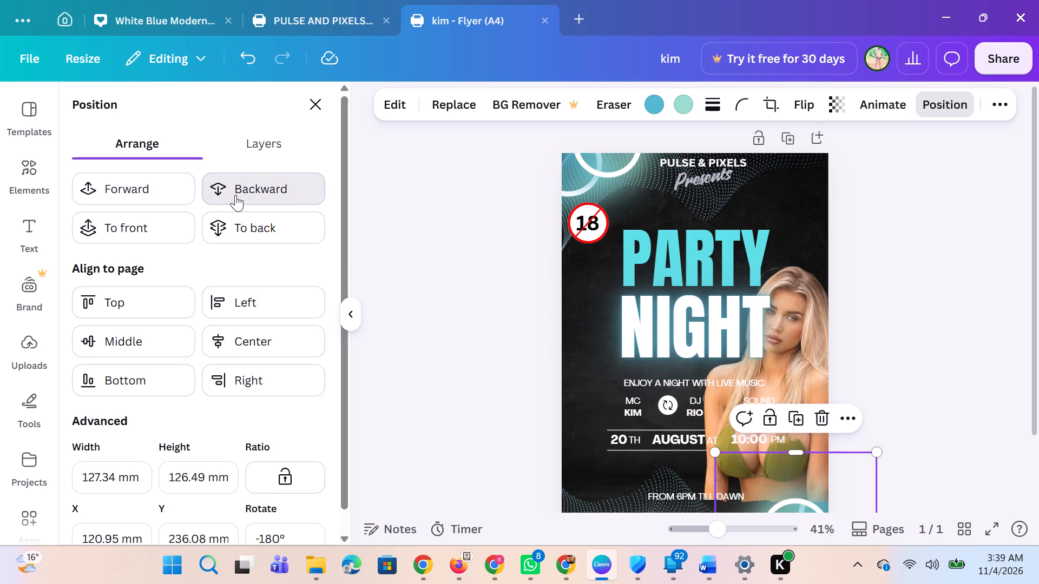
pyautogui.click(235, 195)
pyautogui.click(235, 195)
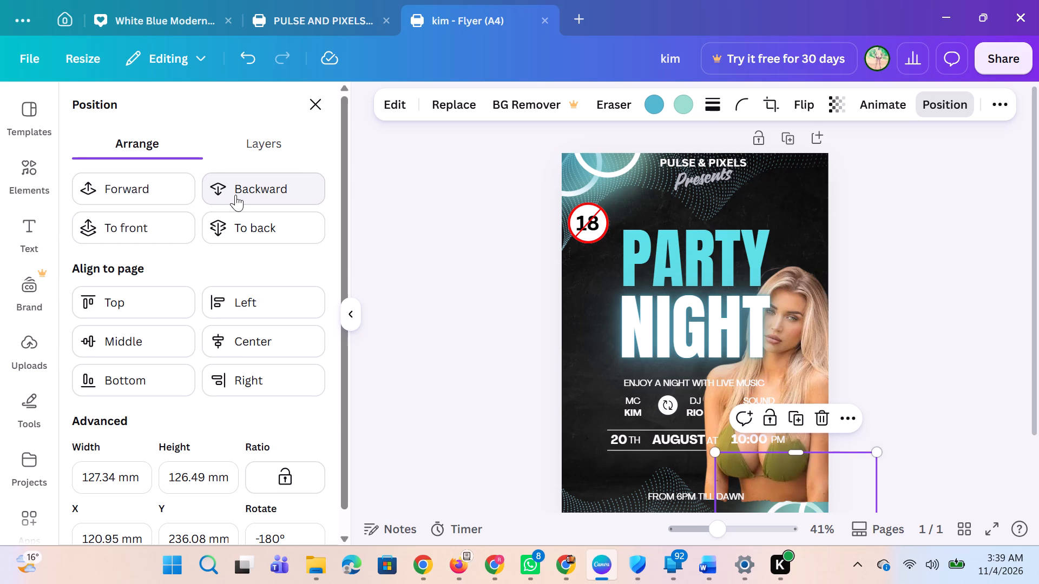
pyautogui.click(156, 195)
pyautogui.click(156, 195)
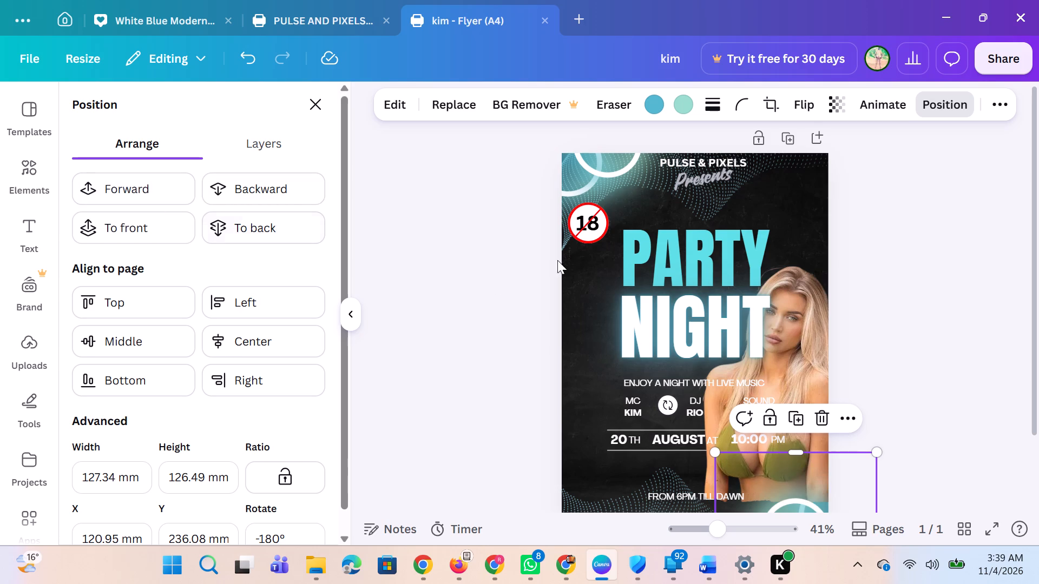
# Send the NIGHT title backward behind the woman's photo.
pyautogui.click(757, 323)
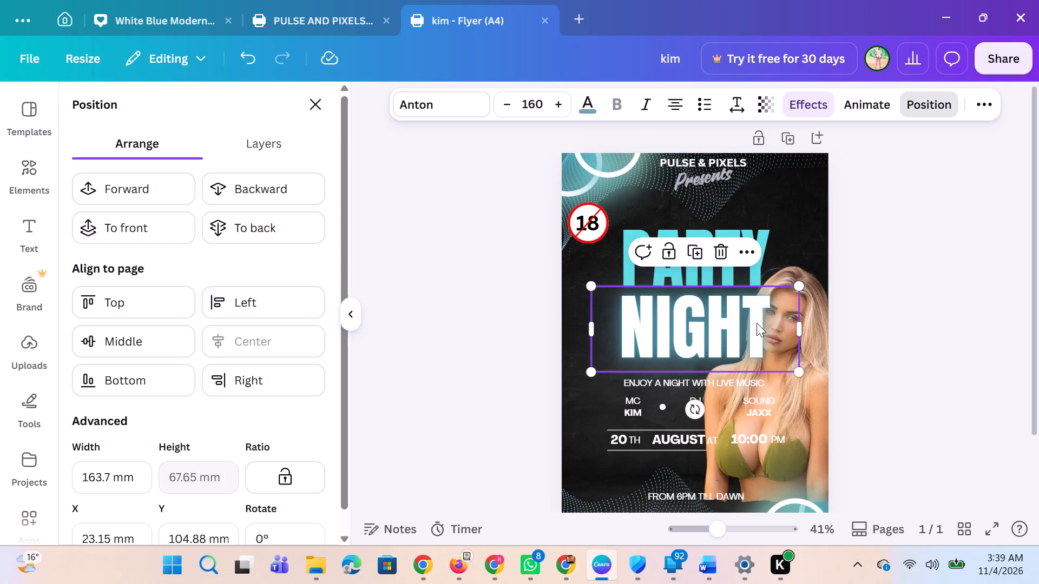
pyautogui.click(266, 182)
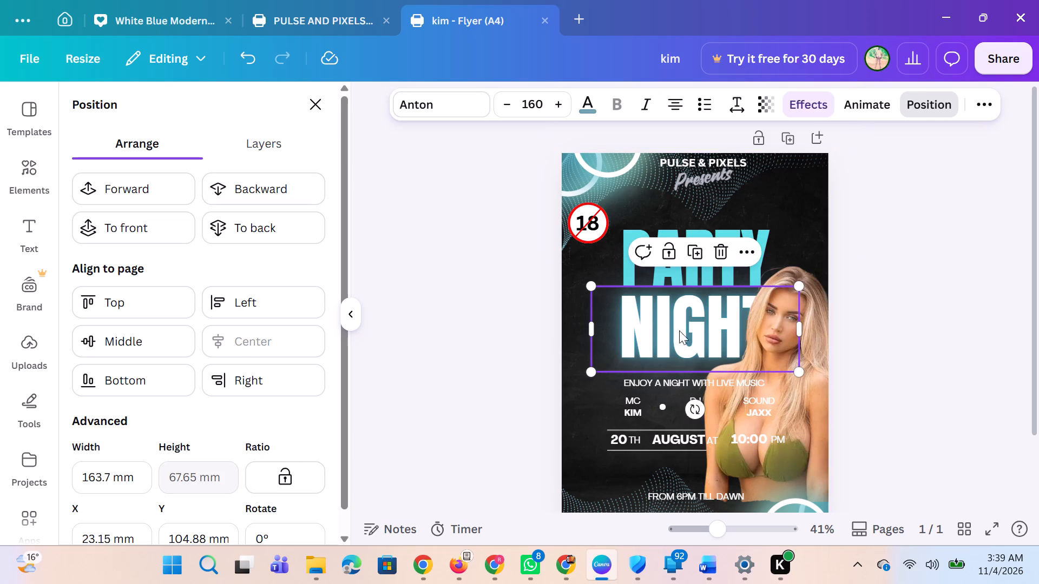
pyautogui.click(866, 288)
pyautogui.click(866, 288)
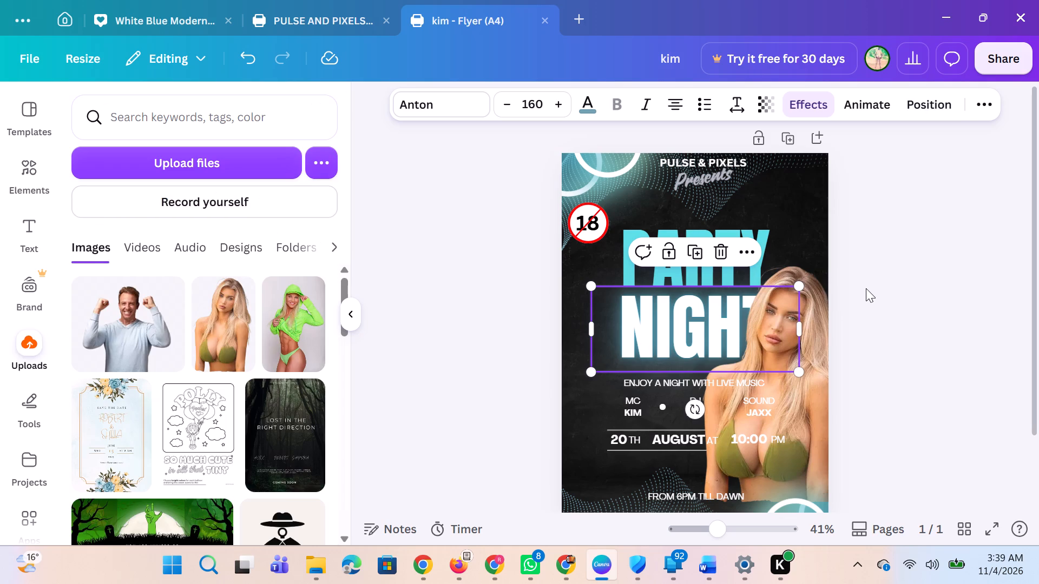
# Move the woman's photo up and slightly right so its upper edge is level with the PARTY title.
pyautogui.click(801, 307)
pyautogui.moveTo(801, 307); pyautogui.dragTo(814, 291)
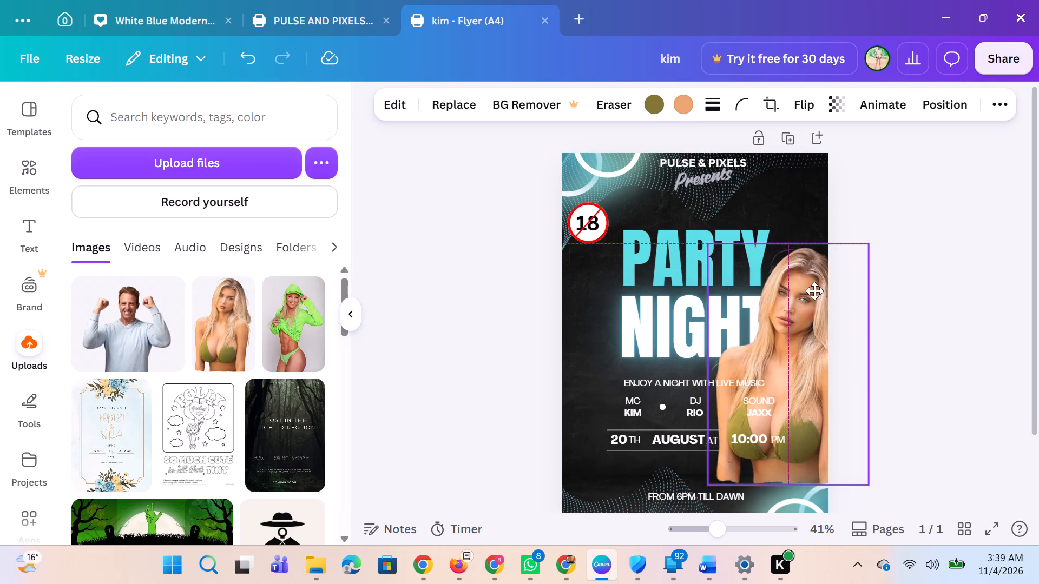
pyautogui.moveTo(814, 291); pyautogui.dragTo(819, 274)
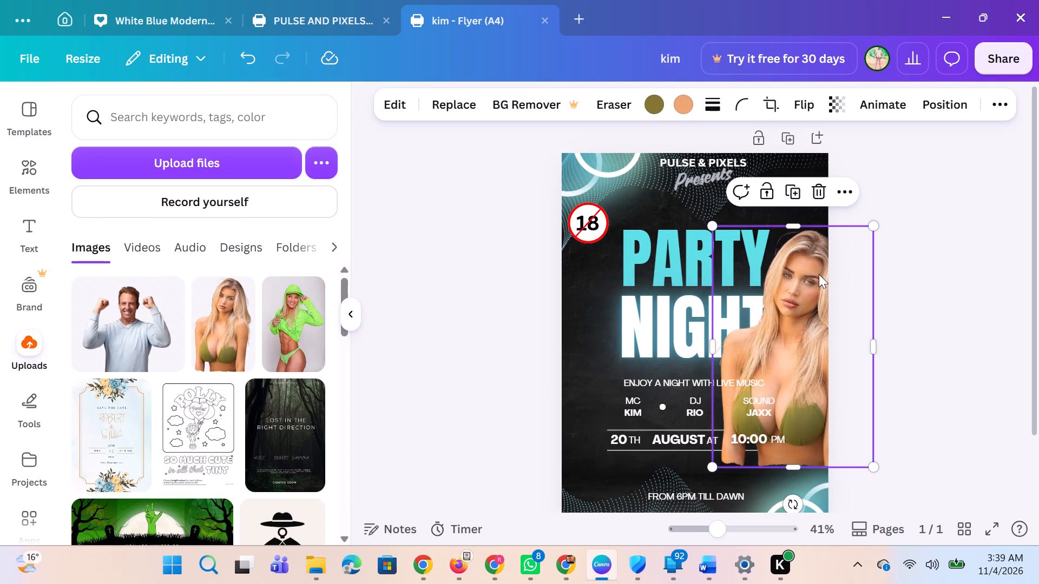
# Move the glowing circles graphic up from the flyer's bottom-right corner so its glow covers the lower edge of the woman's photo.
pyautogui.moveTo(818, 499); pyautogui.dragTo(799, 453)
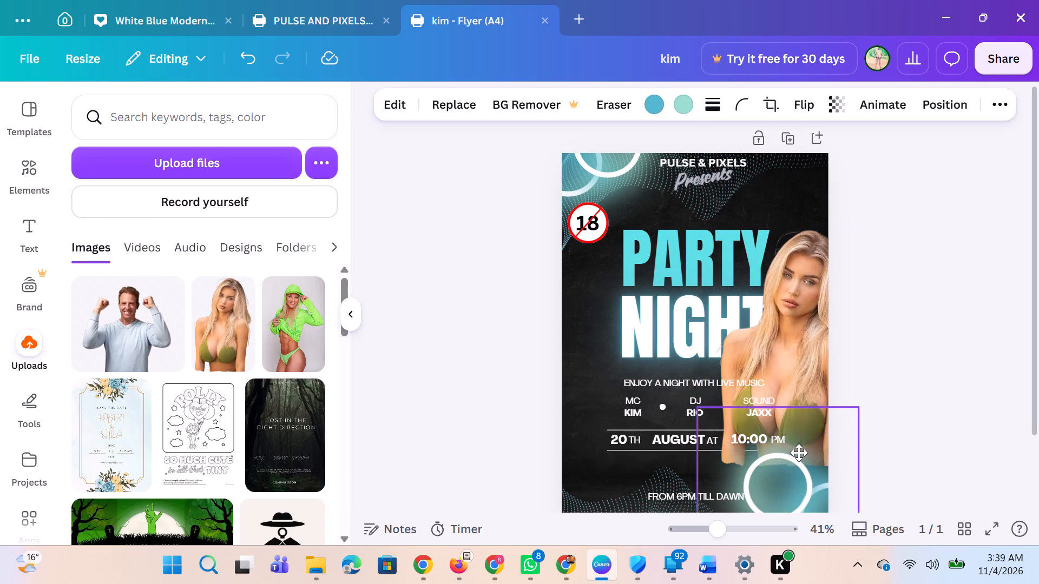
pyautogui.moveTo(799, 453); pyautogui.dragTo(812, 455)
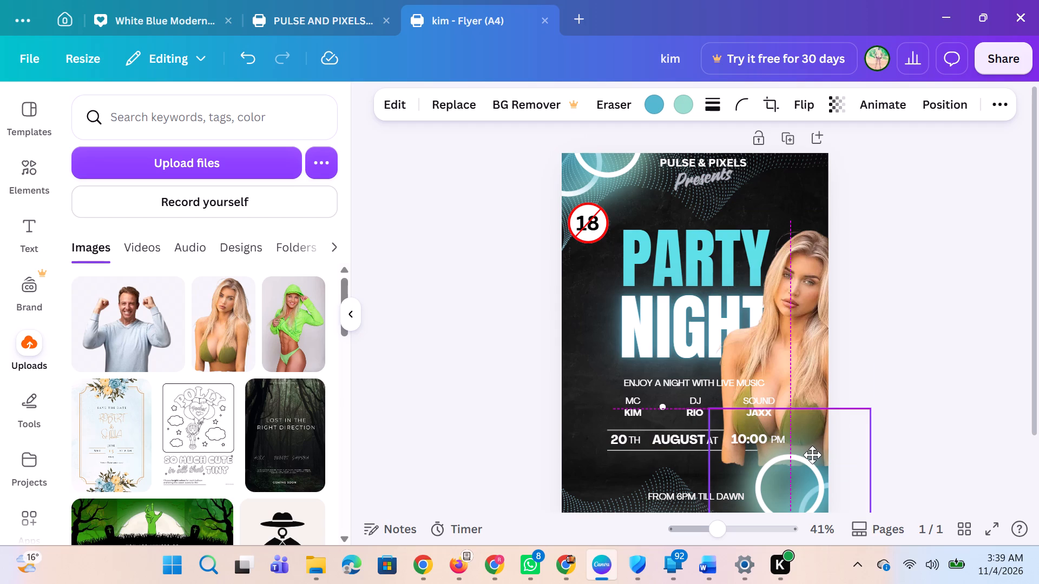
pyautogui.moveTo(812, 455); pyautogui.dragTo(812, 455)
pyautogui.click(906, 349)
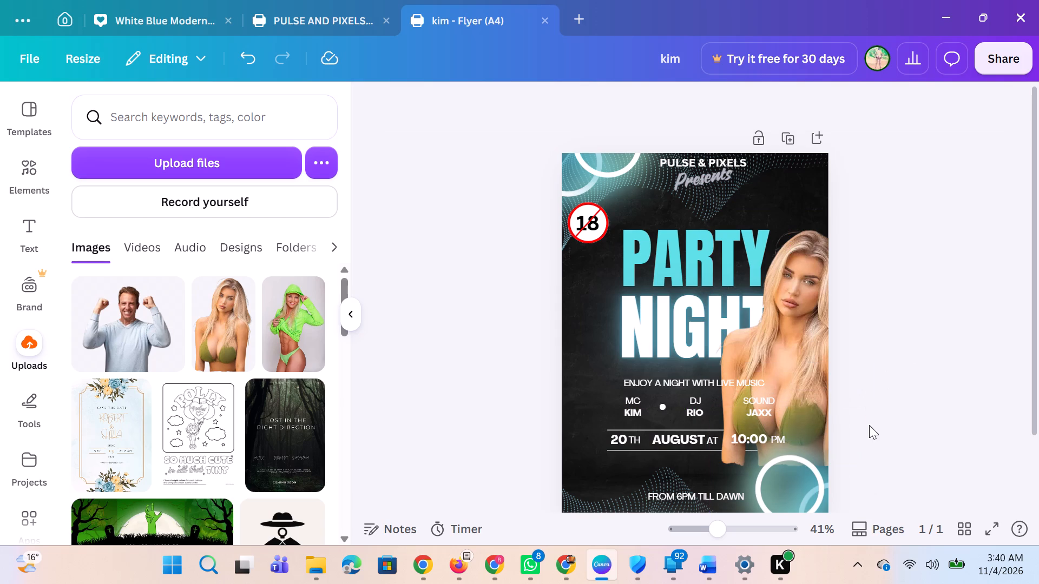
# Enlarge the front glowing circles graphic to more than double its size and place its ring over the base of the woman's photo.
pyautogui.moveTo(813, 481); pyautogui.dragTo(757, 466)
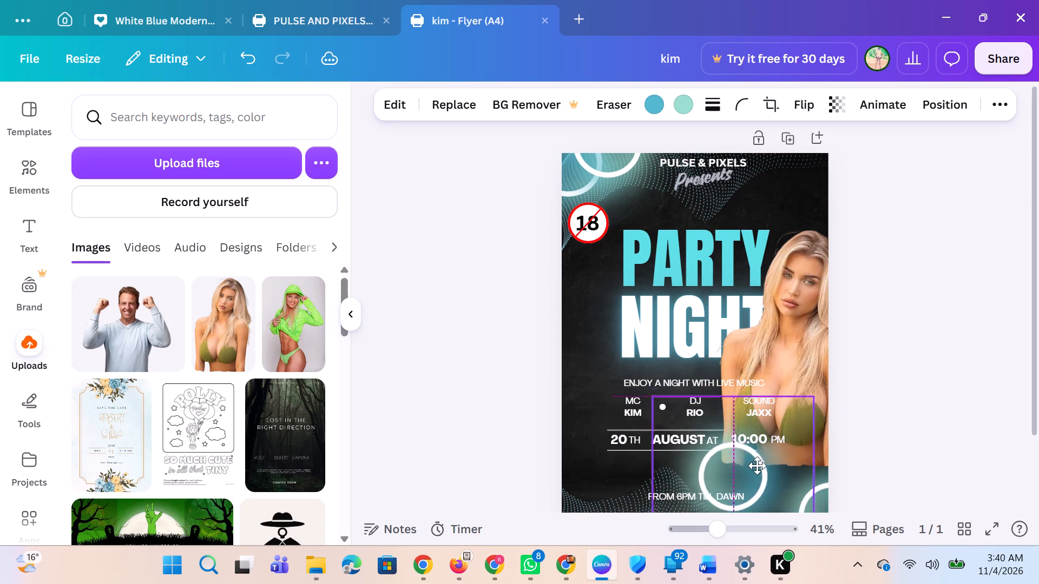
pyautogui.moveTo(757, 466); pyautogui.dragTo(766, 485)
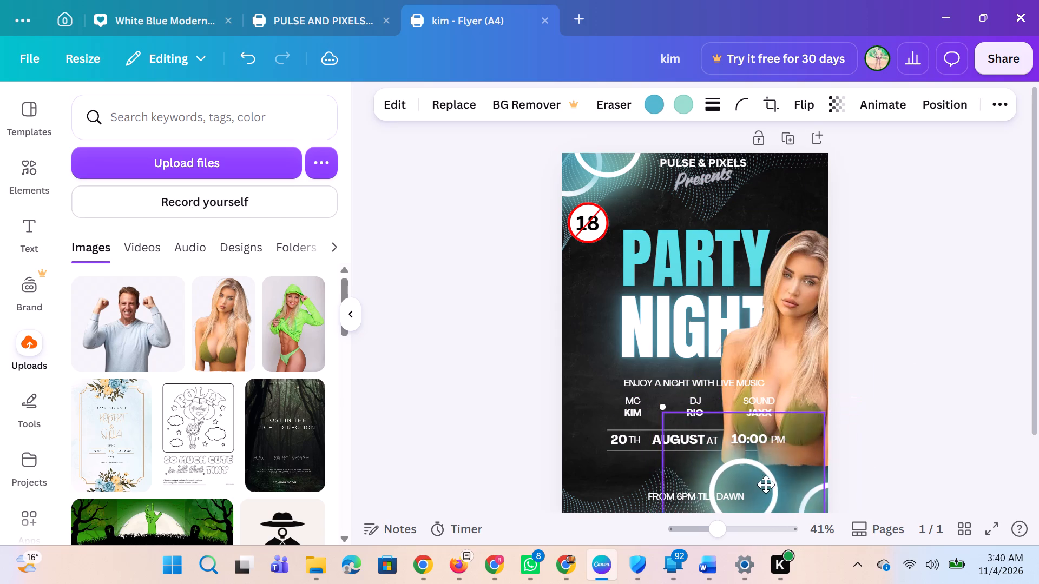
pyautogui.moveTo(766, 485); pyautogui.dragTo(623, 472)
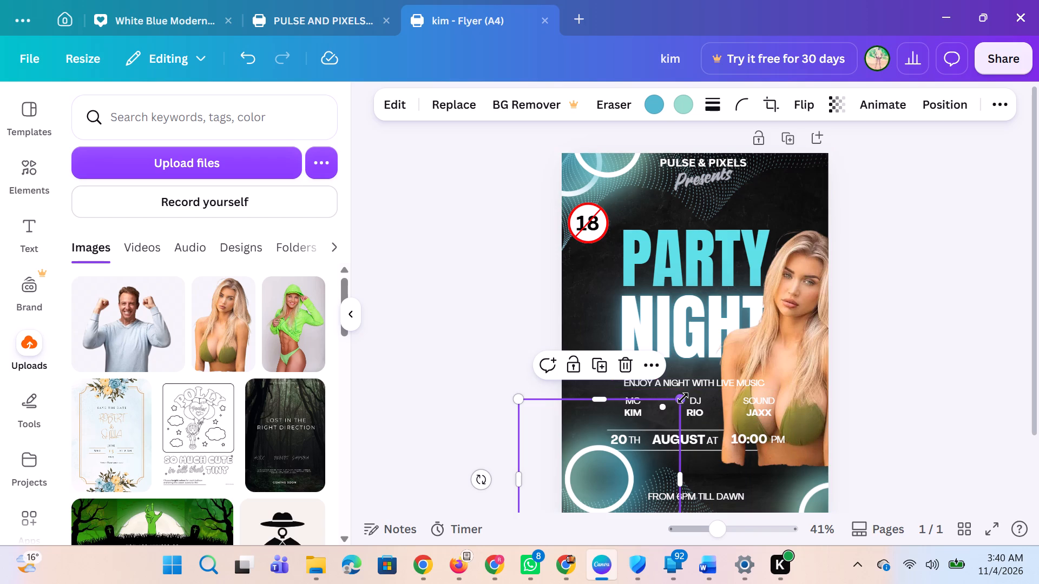
pyautogui.moveTo(683, 398); pyautogui.dragTo(946, 189)
pyautogui.moveTo(749, 308); pyautogui.dragTo(798, 556)
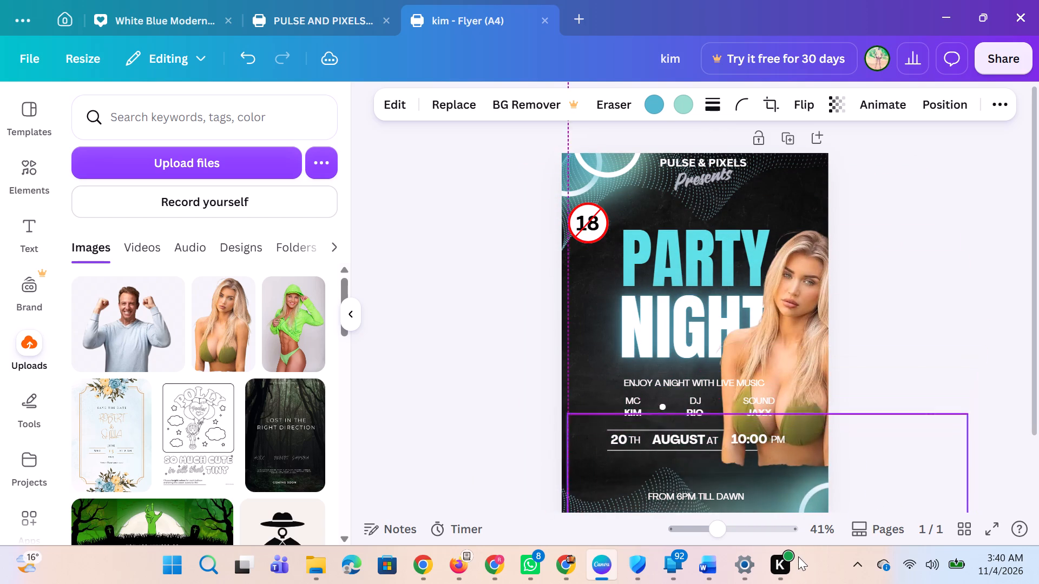
pyautogui.moveTo(798, 556); pyautogui.dragTo(797, 491)
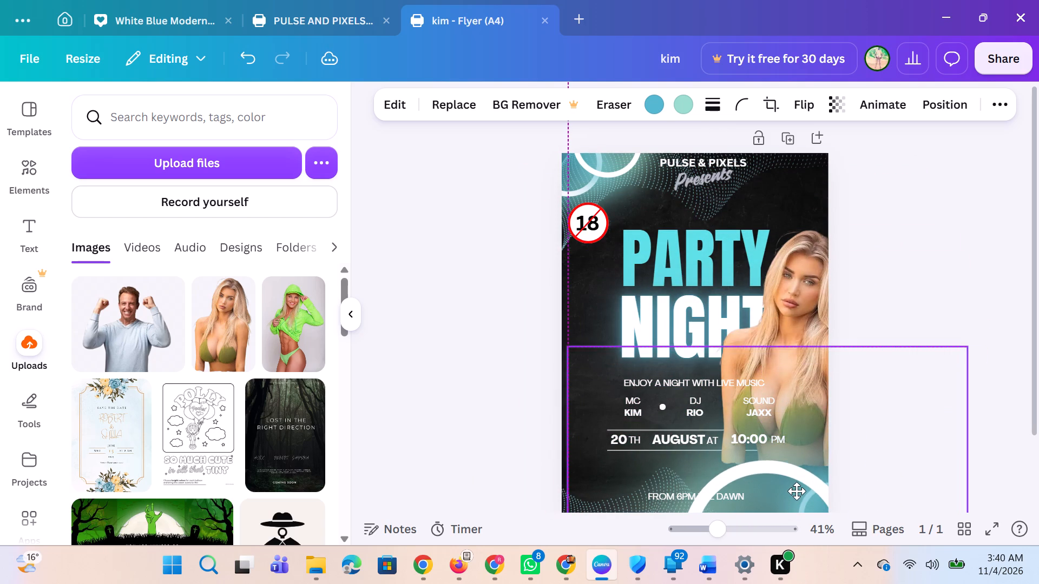
pyautogui.moveTo(797, 491); pyautogui.dragTo(798, 488)
pyautogui.click(904, 238)
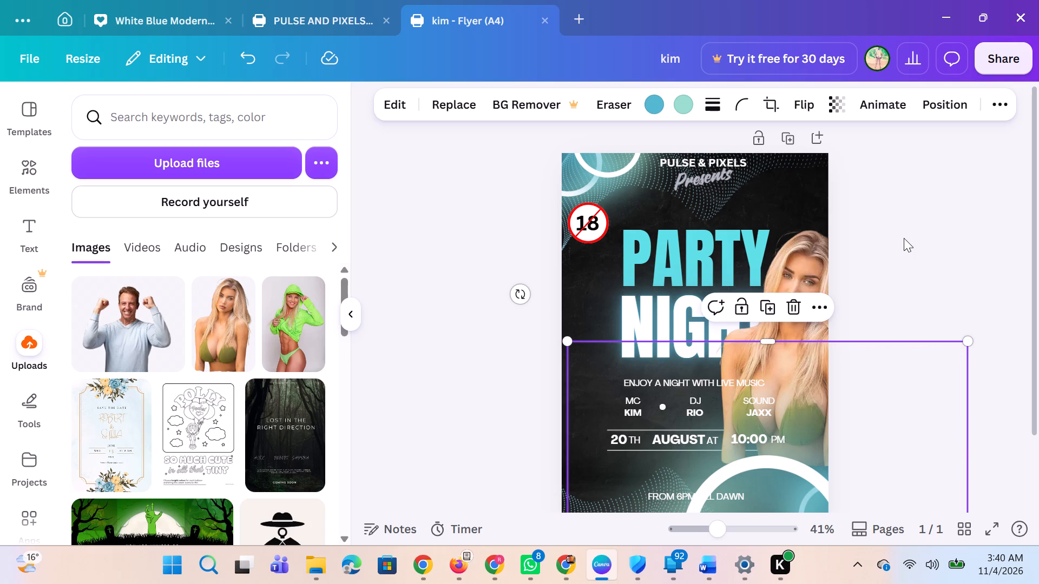
pyautogui.click(904, 238)
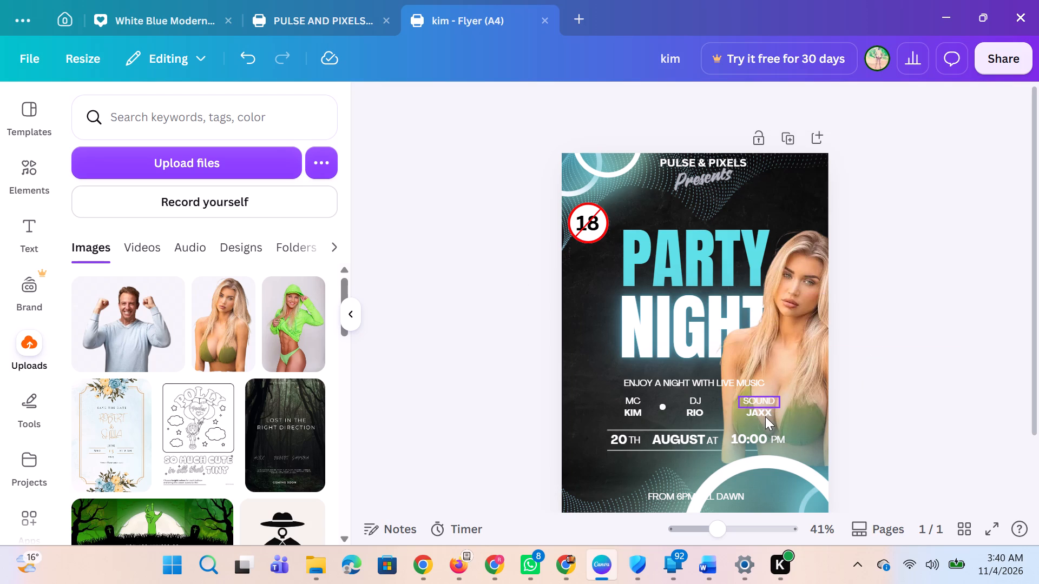
pyautogui.click(523, 453)
# Move the "FROM 6PM TILL DAWN" text up and left to sit just below the date and time line.
pyautogui.scroll(-1, 479, 451)
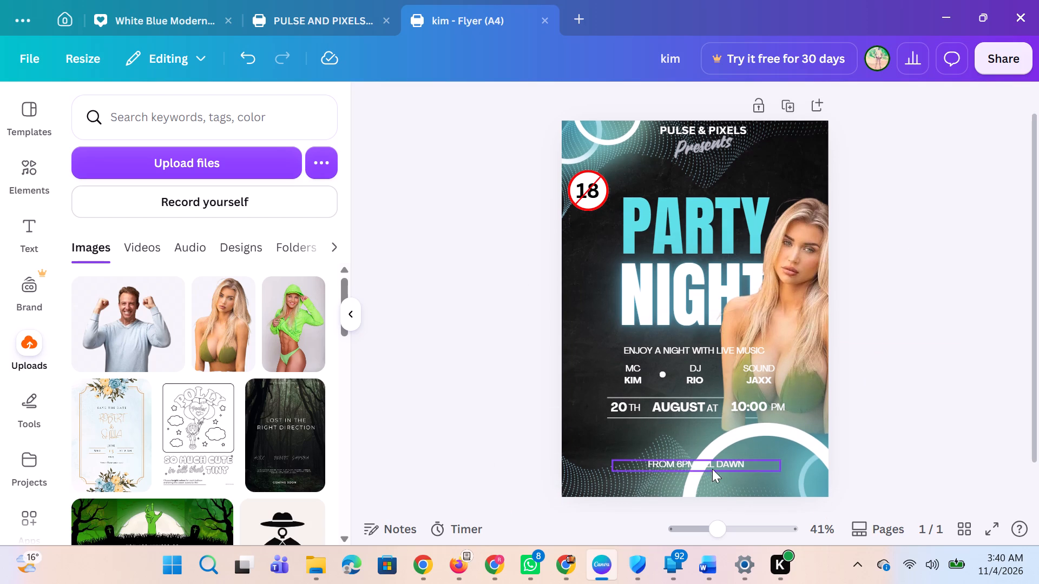
pyautogui.click(690, 472)
pyautogui.moveTo(701, 466); pyautogui.dragTo(659, 452)
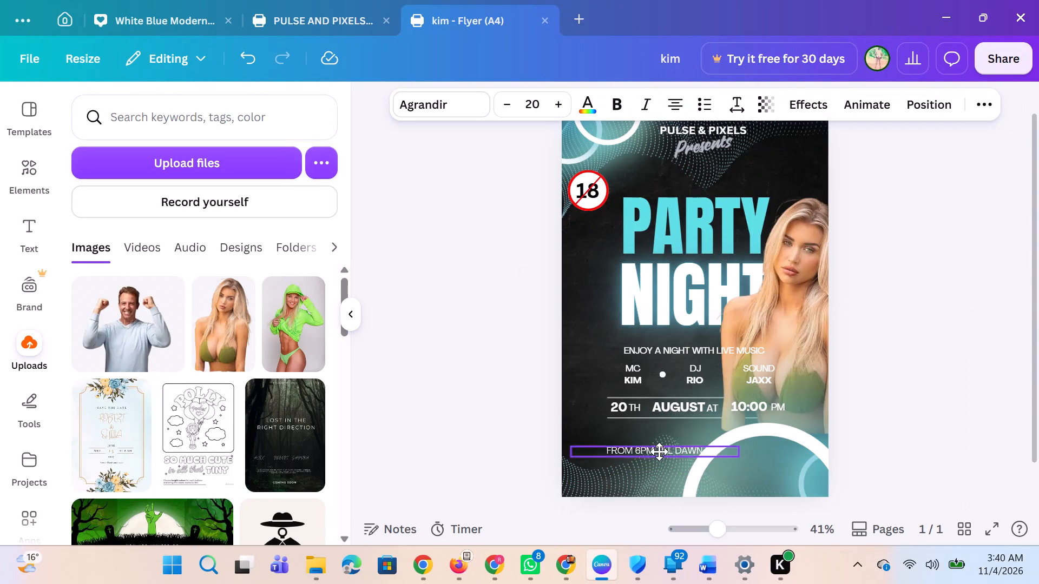
pyautogui.moveTo(659, 452); pyautogui.dragTo(673, 432)
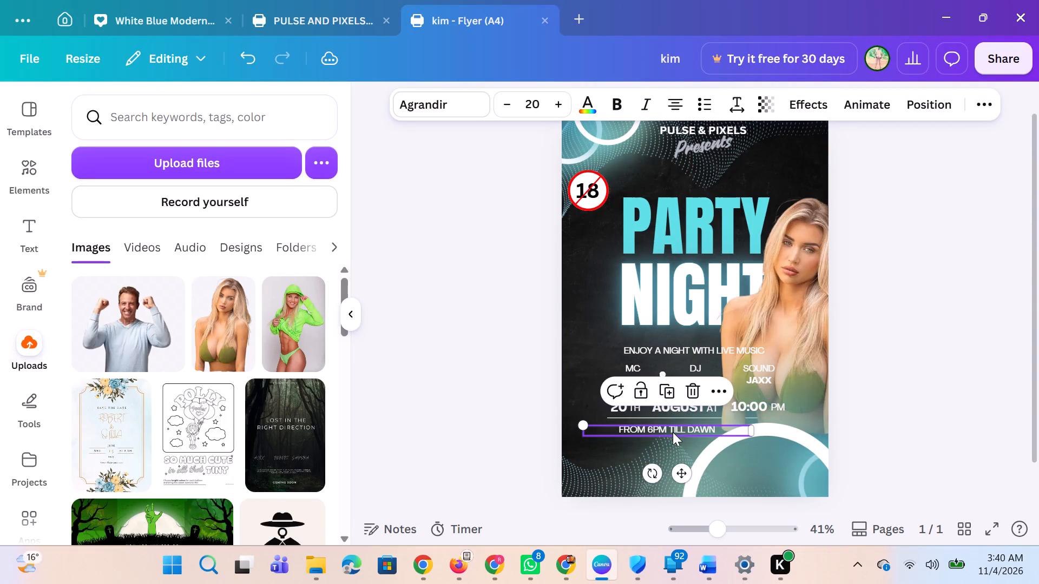
pyautogui.click(918, 412)
pyautogui.click(918, 412)
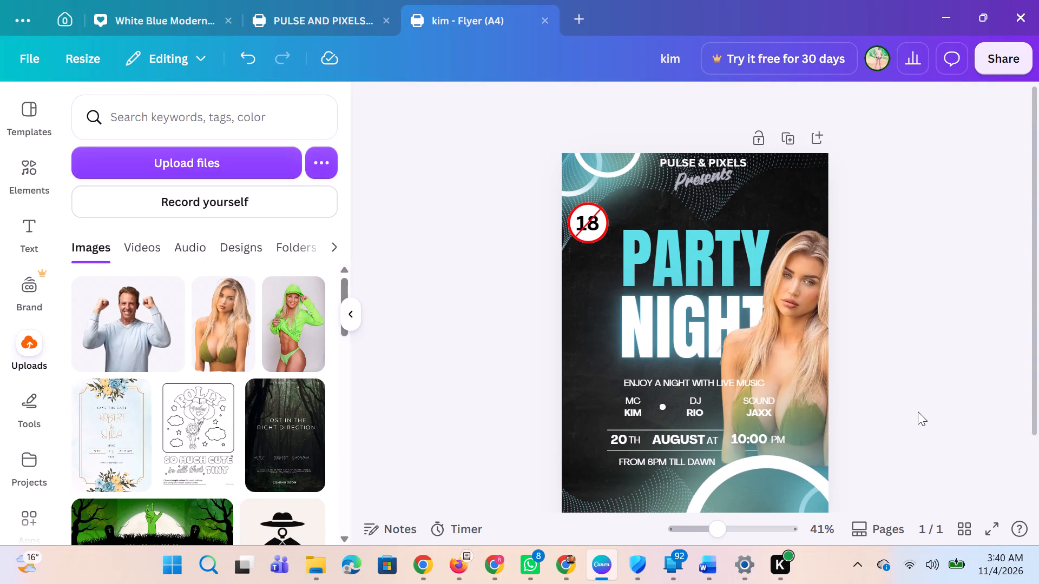
# Remove the "Presents" script text from beneath the PULSE & PIXELS heading.
pyautogui.click(704, 176)
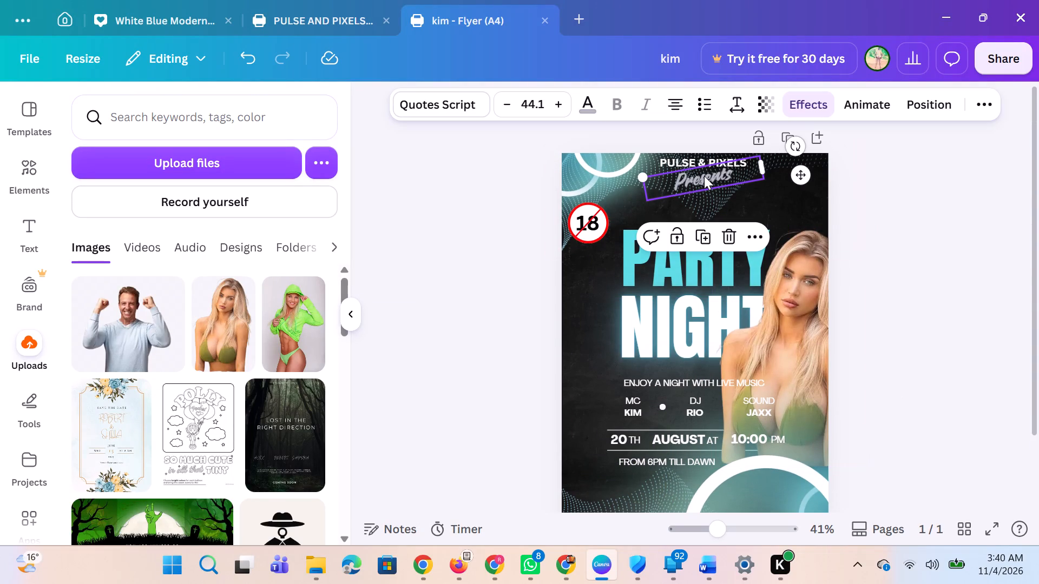
pyautogui.moveTo(704, 176); pyautogui.dragTo(904, 156)
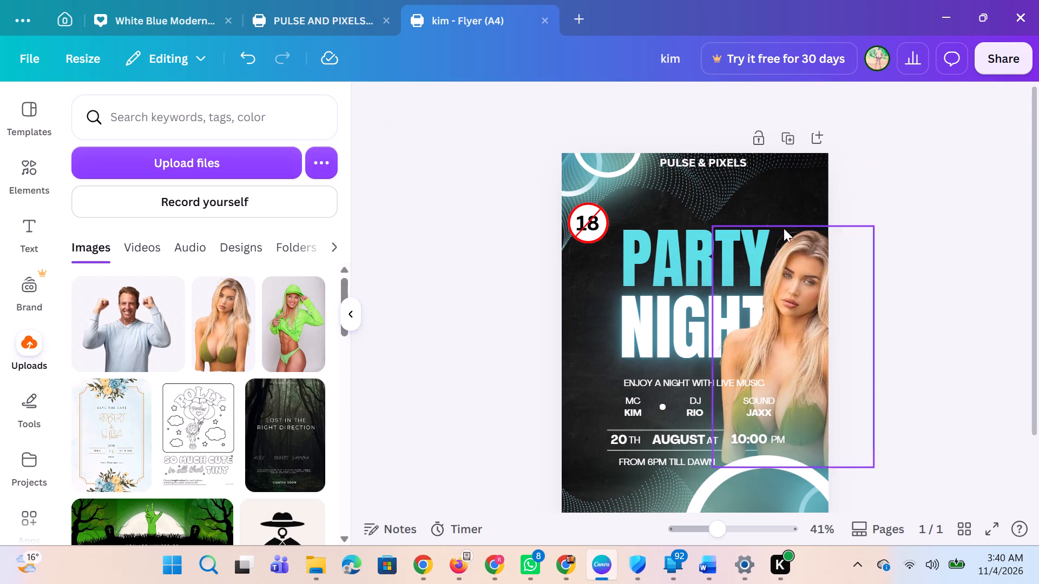
# Enlarge the PULSE & PIXELS heading to font size 31.8 and move it slightly lower, centred above the PARTY title.
pyautogui.click(703, 171)
pyautogui.click(703, 162)
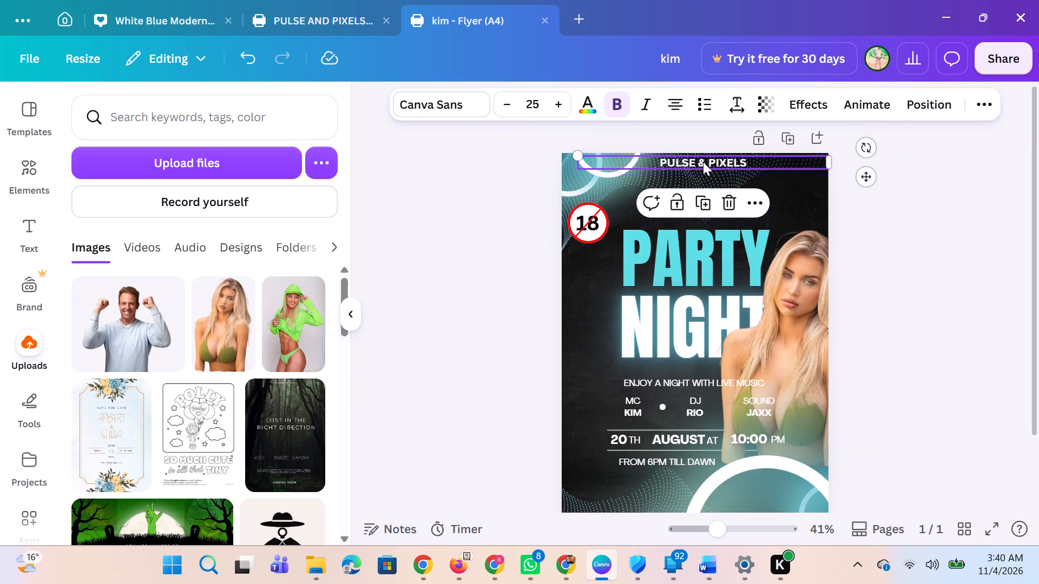
pyautogui.moveTo(582, 156); pyautogui.dragTo(511, 148)
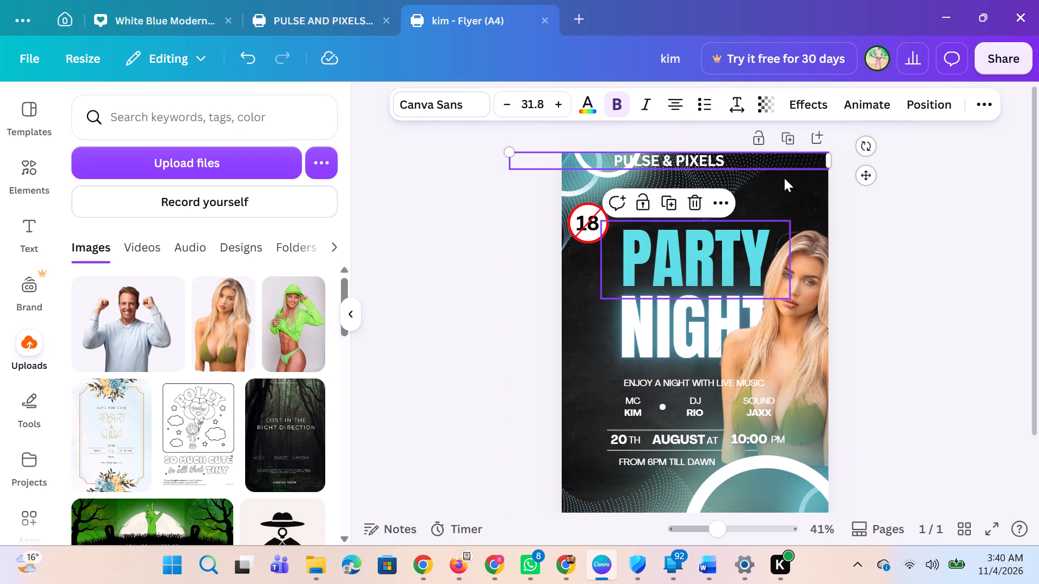
pyautogui.moveTo(869, 172); pyautogui.dragTo(883, 179)
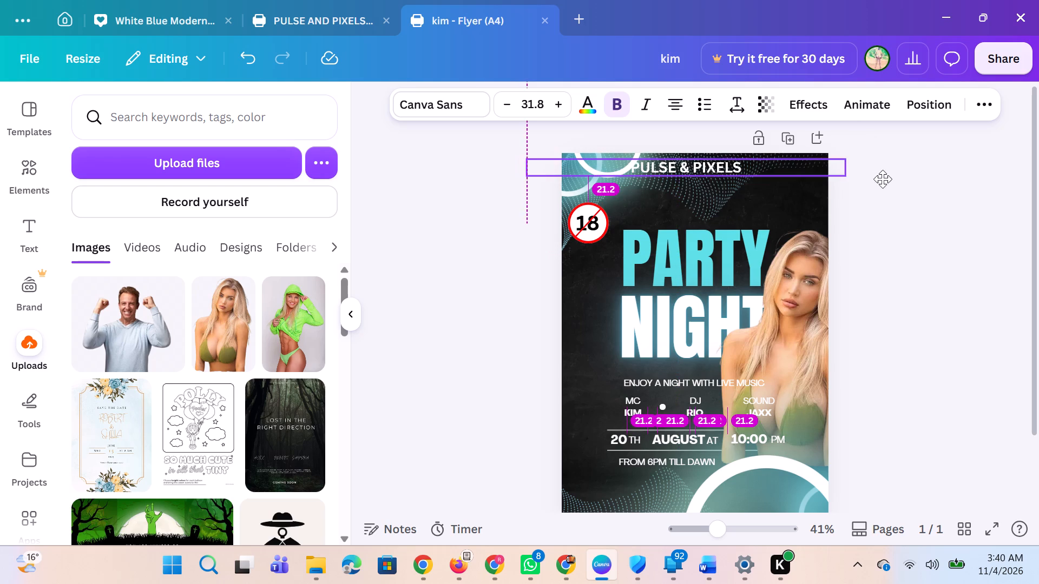
pyautogui.moveTo(883, 179); pyautogui.dragTo(890, 187)
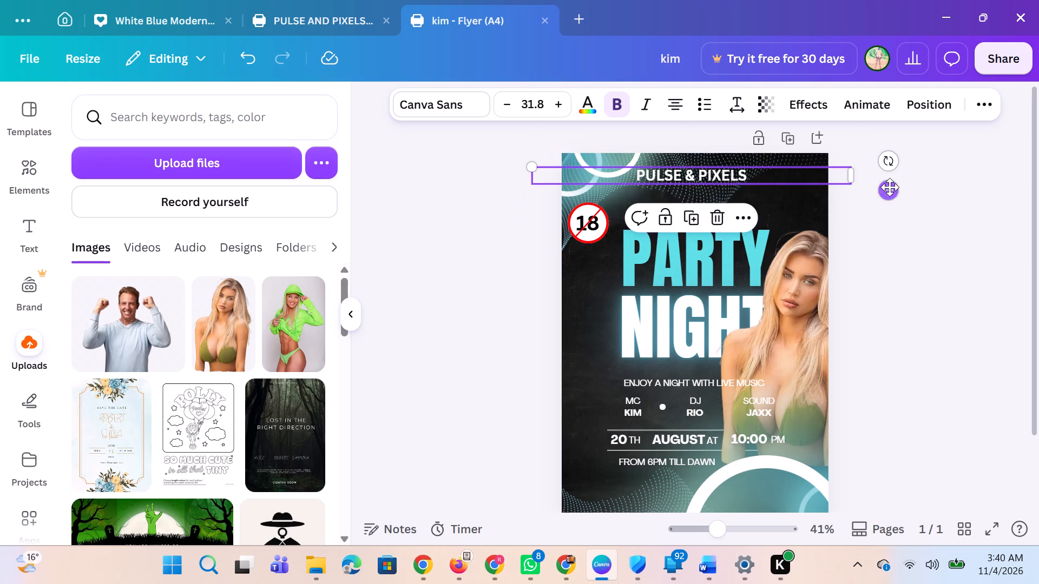
pyautogui.click(946, 249)
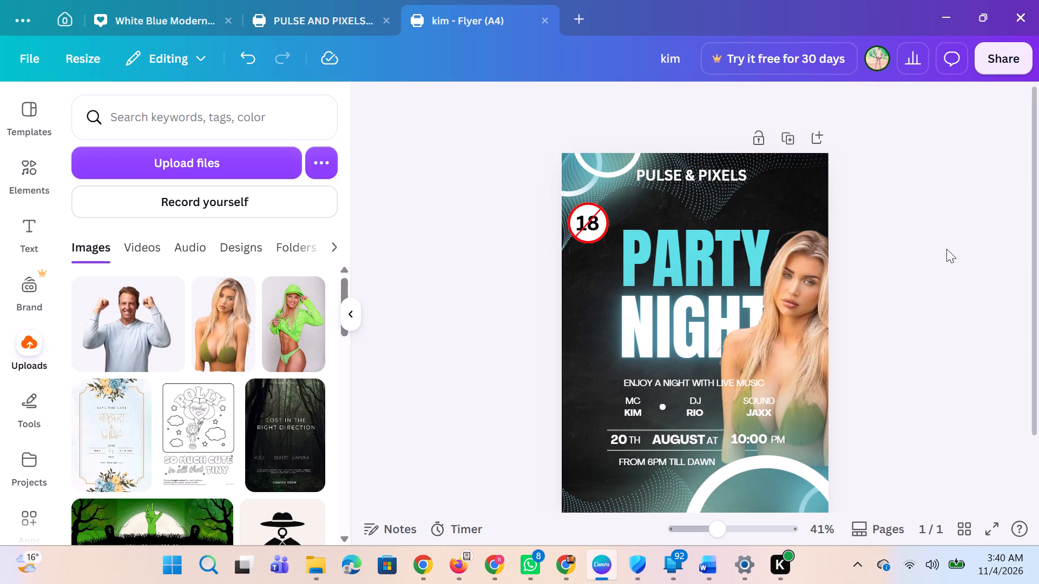
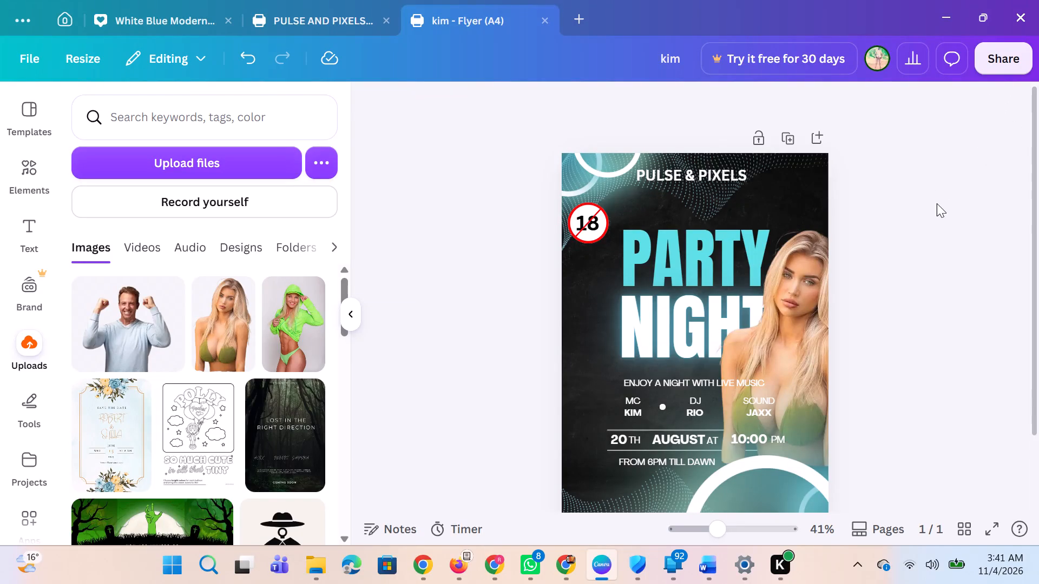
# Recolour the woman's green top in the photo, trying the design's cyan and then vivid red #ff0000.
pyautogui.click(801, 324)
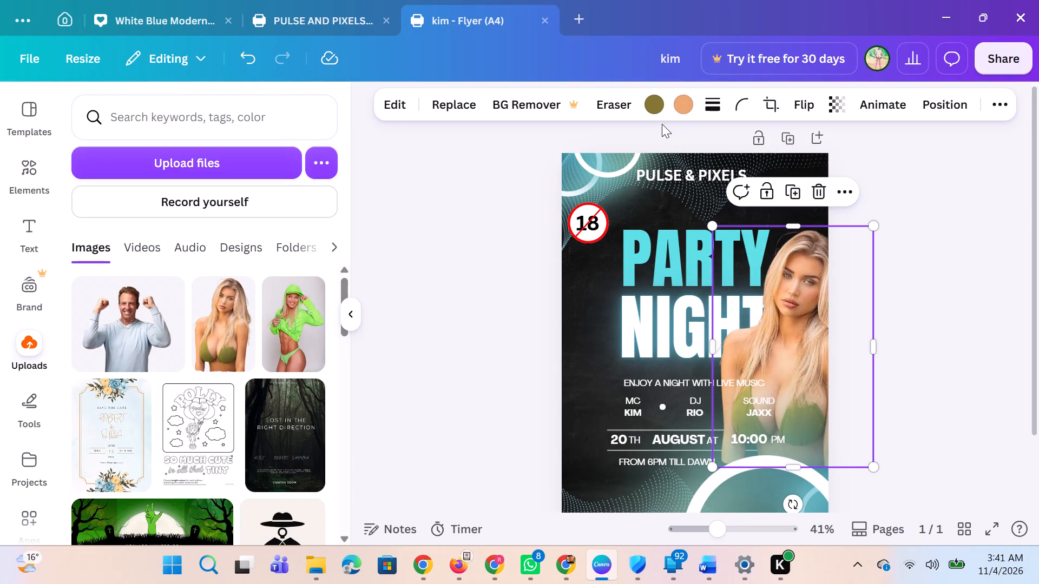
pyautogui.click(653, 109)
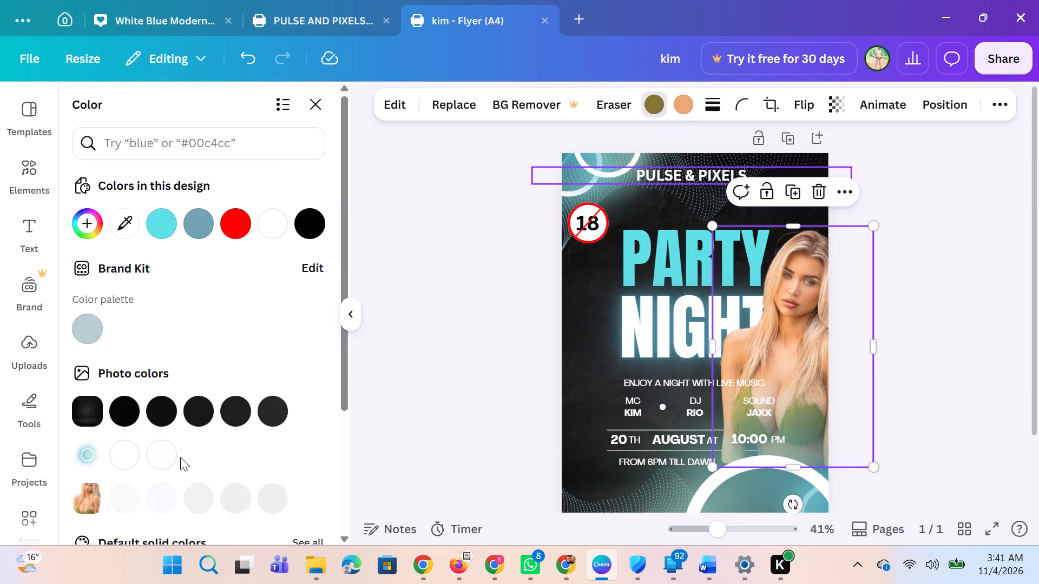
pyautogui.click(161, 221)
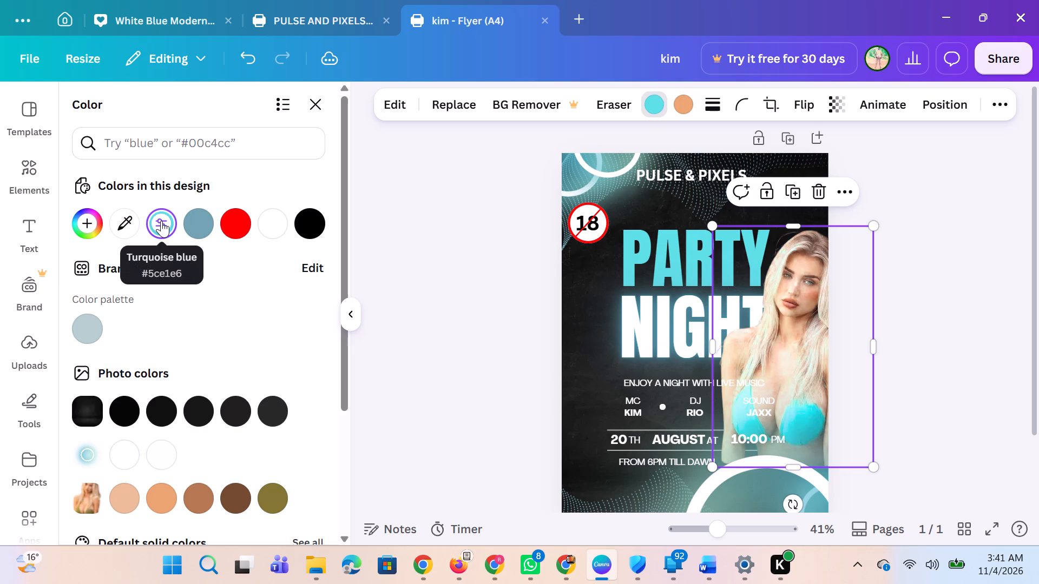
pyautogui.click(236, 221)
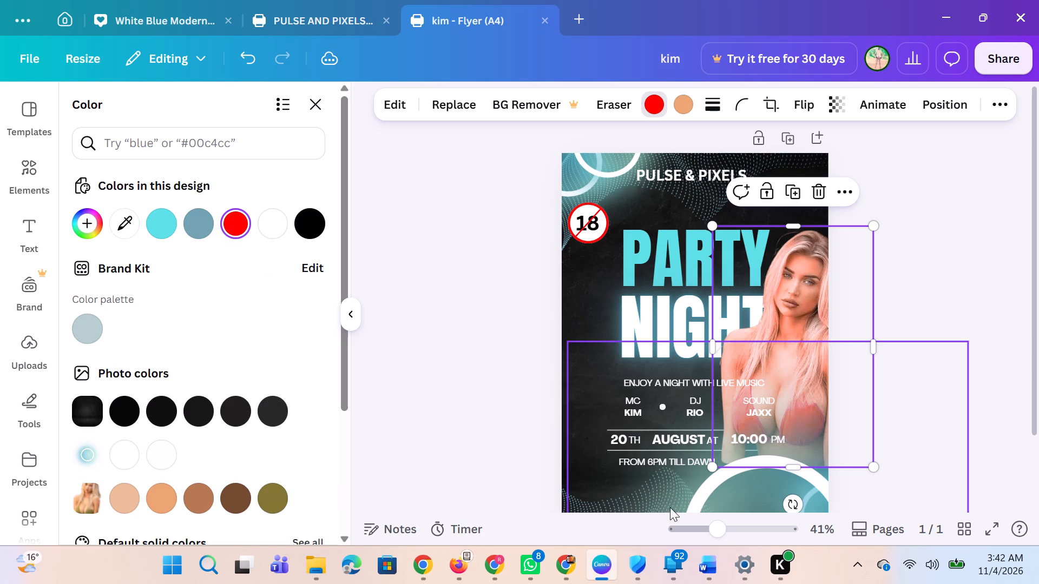
# Shrink the front glowing circles graphic to about 137 mm wide and tuck its ring into the flyer's bottom-right corner.
pyautogui.moveTo(719, 489); pyautogui.dragTo(291, 461)
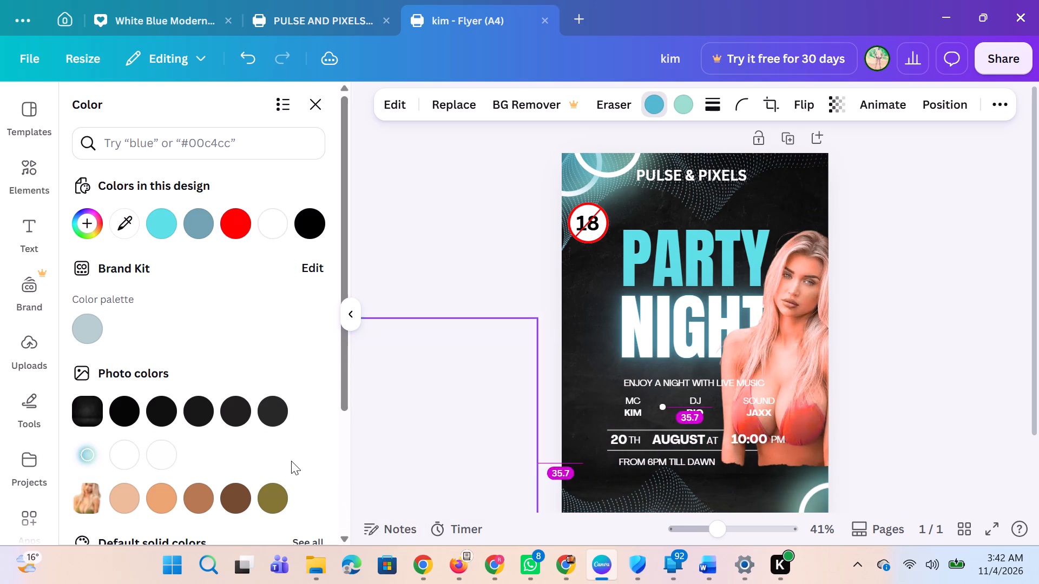
pyautogui.moveTo(291, 461); pyautogui.dragTo(656, 406)
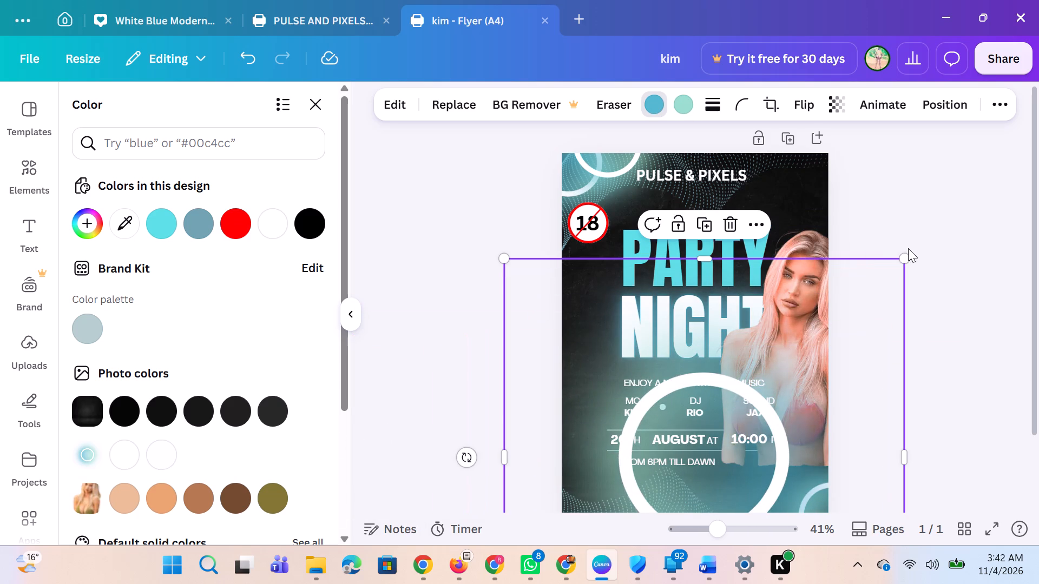
pyautogui.moveTo(906, 255); pyautogui.dragTo(723, 410)
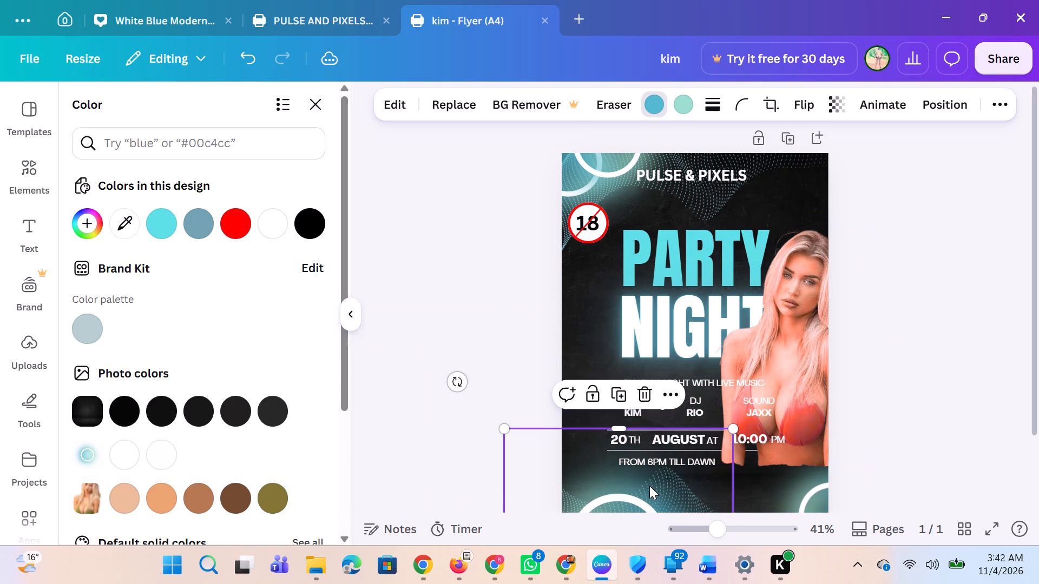
pyautogui.moveTo(648, 487); pyautogui.dragTo(800, 461)
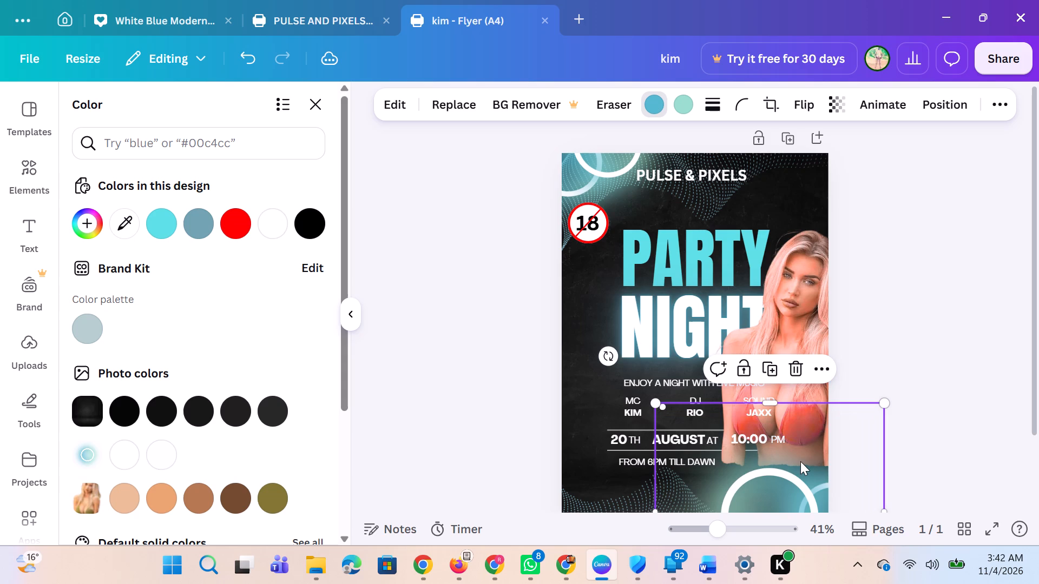
pyautogui.moveTo(884, 404); pyautogui.dragTo(872, 423)
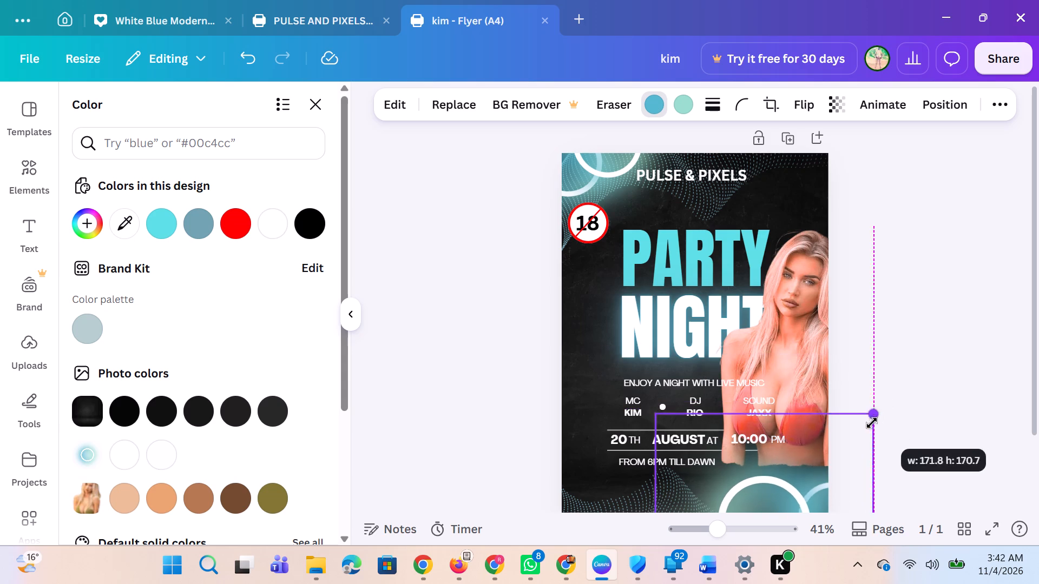
pyautogui.moveTo(872, 423); pyautogui.dragTo(867, 430)
pyautogui.click(922, 368)
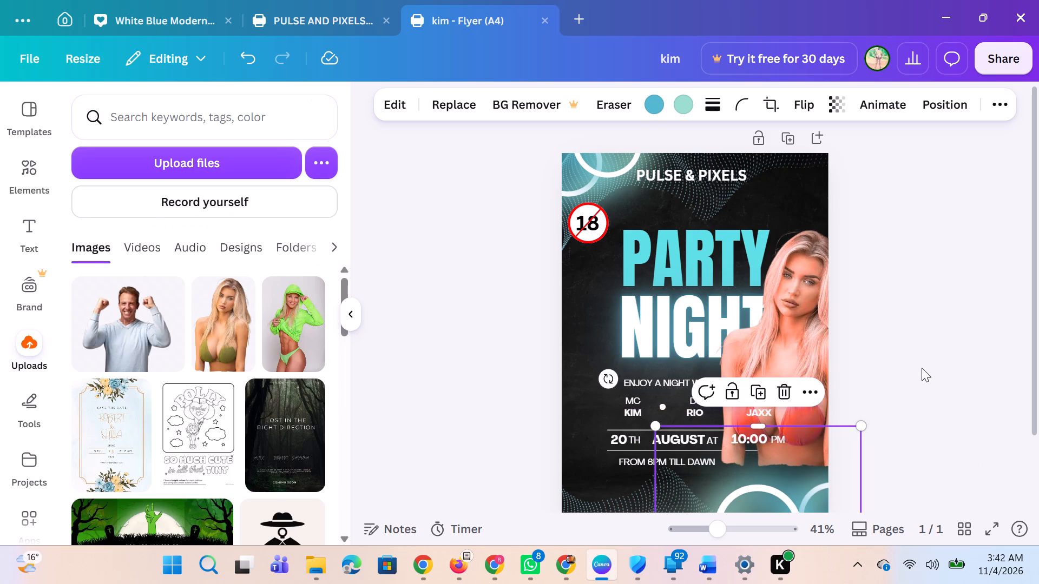
pyautogui.click(924, 313)
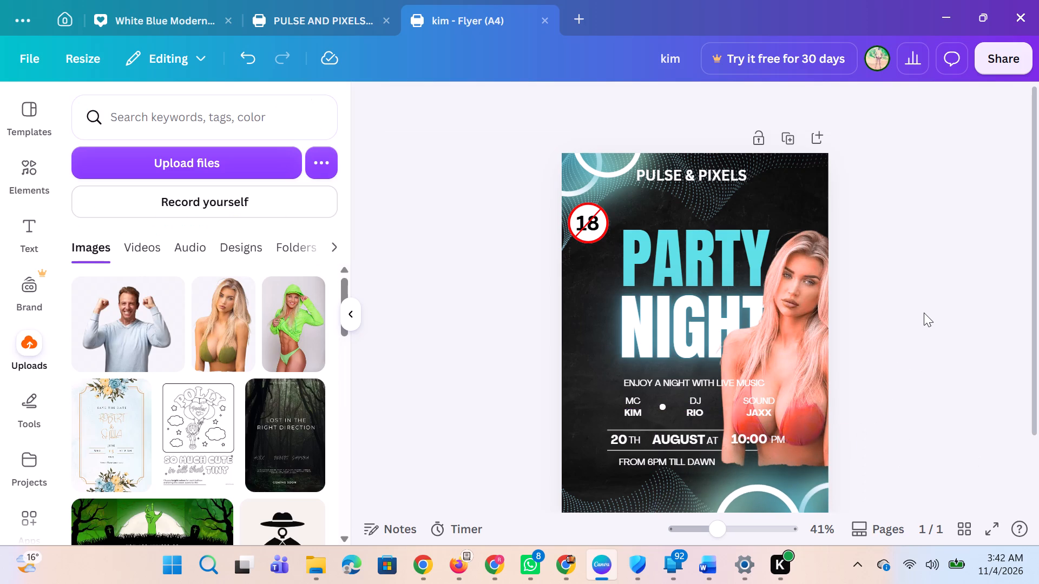
pyautogui.click(772, 500)
pyautogui.moveTo(863, 427); pyautogui.dragTo(839, 447)
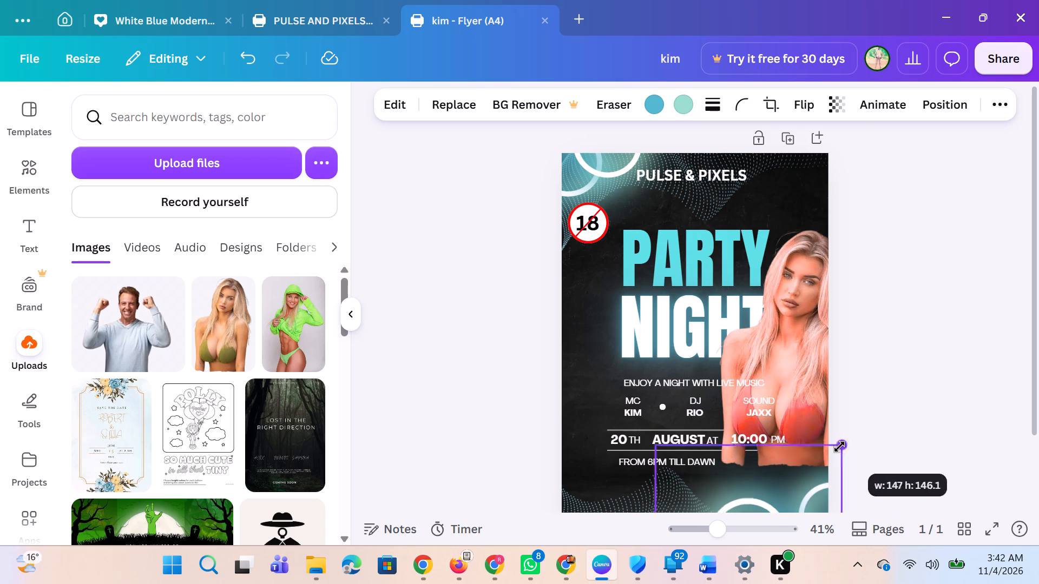
pyautogui.moveTo(839, 447); pyautogui.dragTo(826, 453)
pyautogui.moveTo(786, 482); pyautogui.dragTo(820, 448)
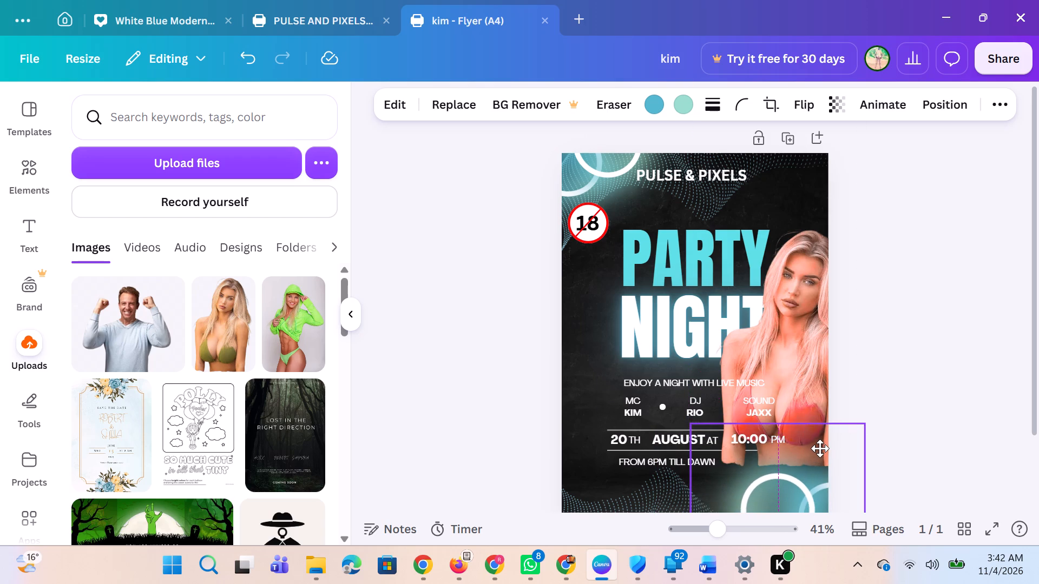
pyautogui.moveTo(820, 448); pyautogui.dragTo(839, 468)
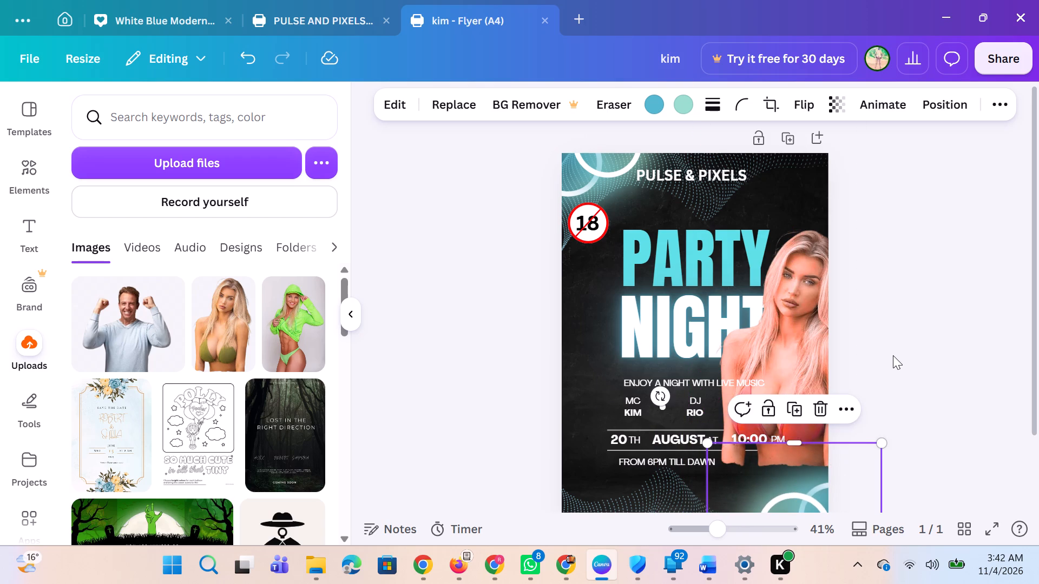
pyautogui.click(893, 355)
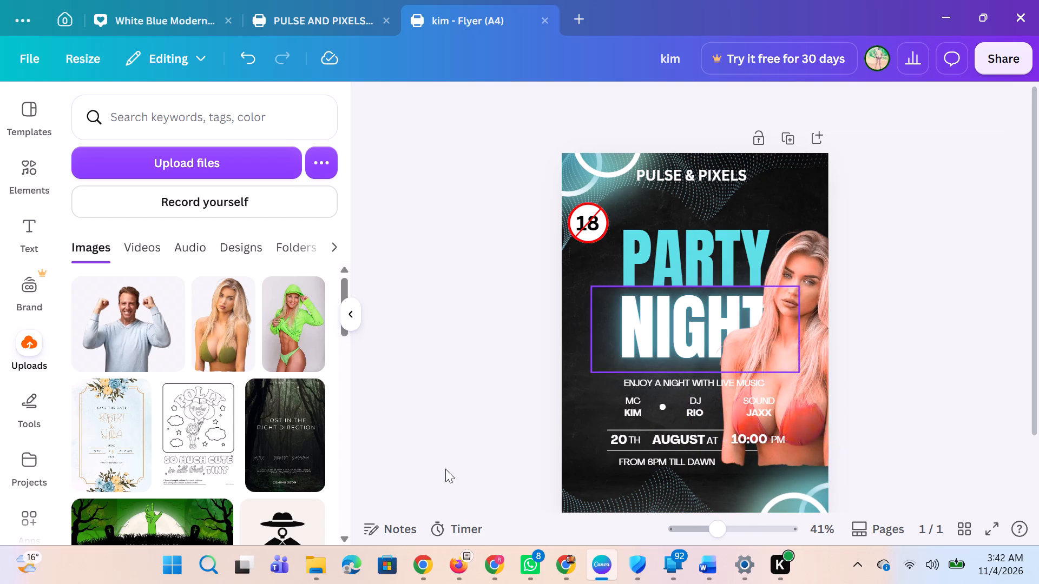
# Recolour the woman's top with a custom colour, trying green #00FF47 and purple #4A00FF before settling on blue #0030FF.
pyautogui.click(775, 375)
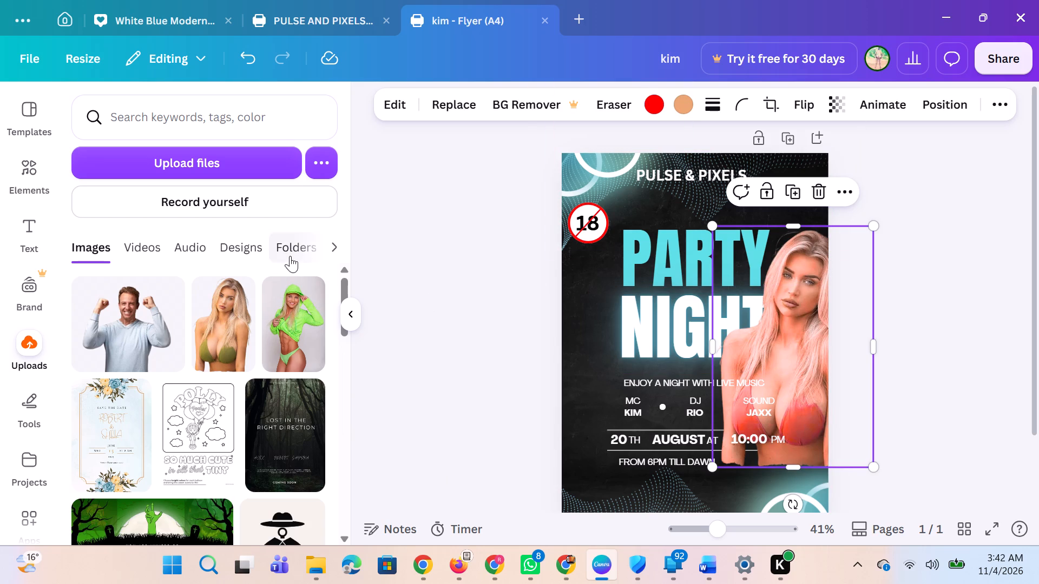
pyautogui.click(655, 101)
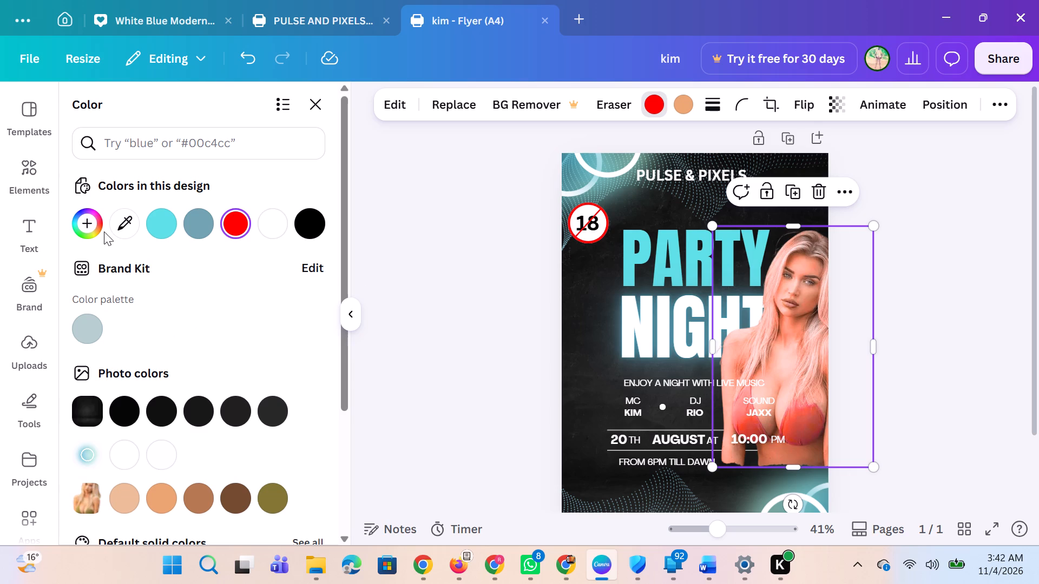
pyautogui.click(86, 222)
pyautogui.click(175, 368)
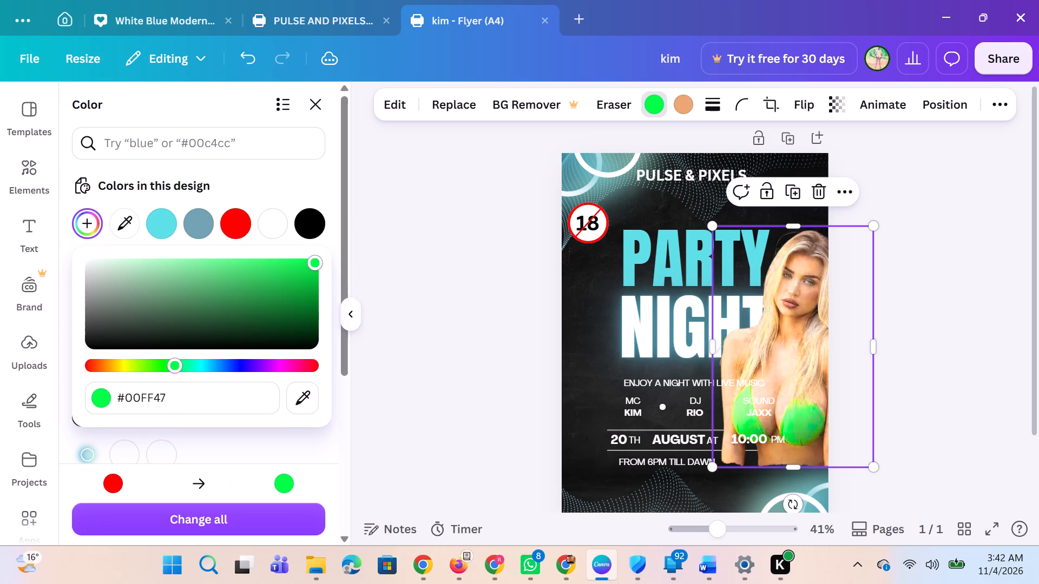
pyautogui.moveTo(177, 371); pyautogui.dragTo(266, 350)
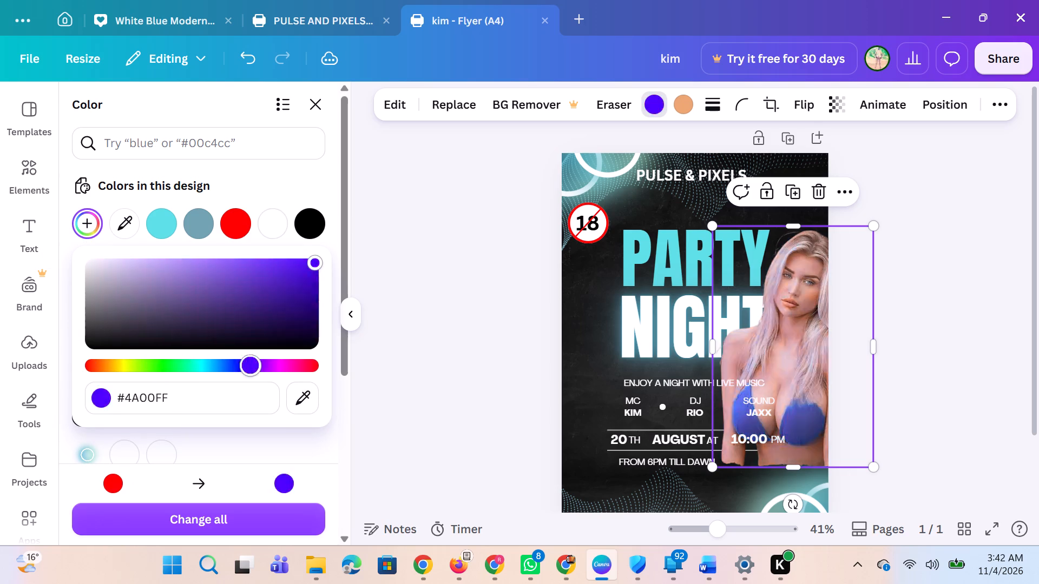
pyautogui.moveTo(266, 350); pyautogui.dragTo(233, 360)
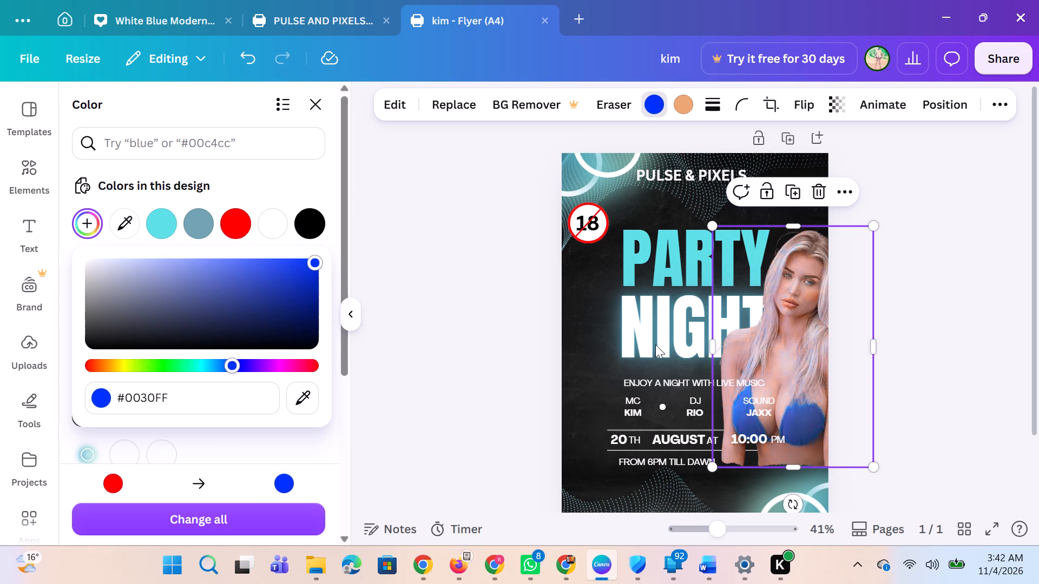
# Remove the recoloured woman's photo from the flyer by moving it completely off the page.
pyautogui.moveTo(817, 319); pyautogui.dragTo(932, 320)
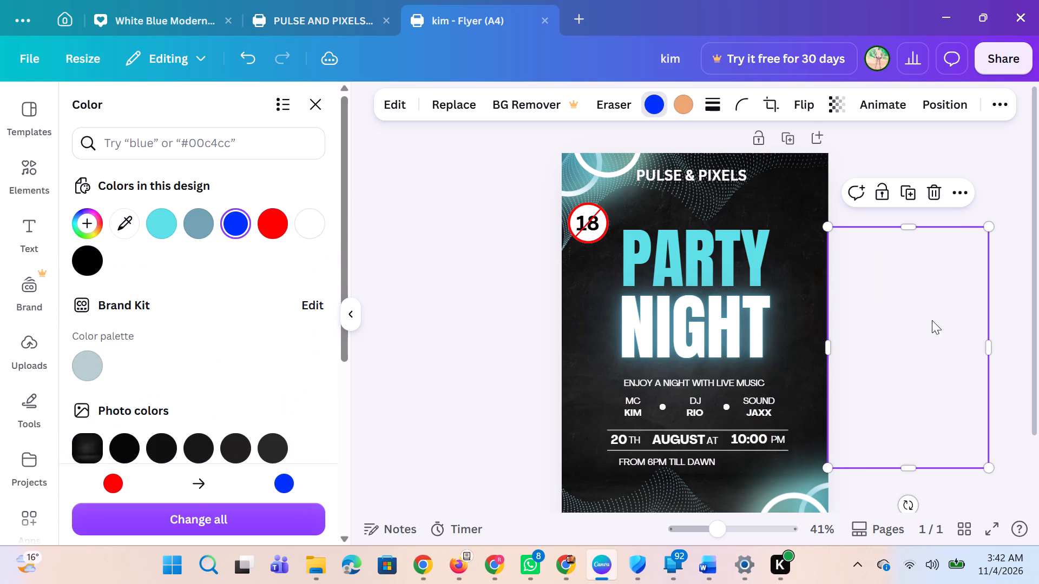
pyautogui.moveTo(912, 318); pyautogui.dragTo(930, 318)
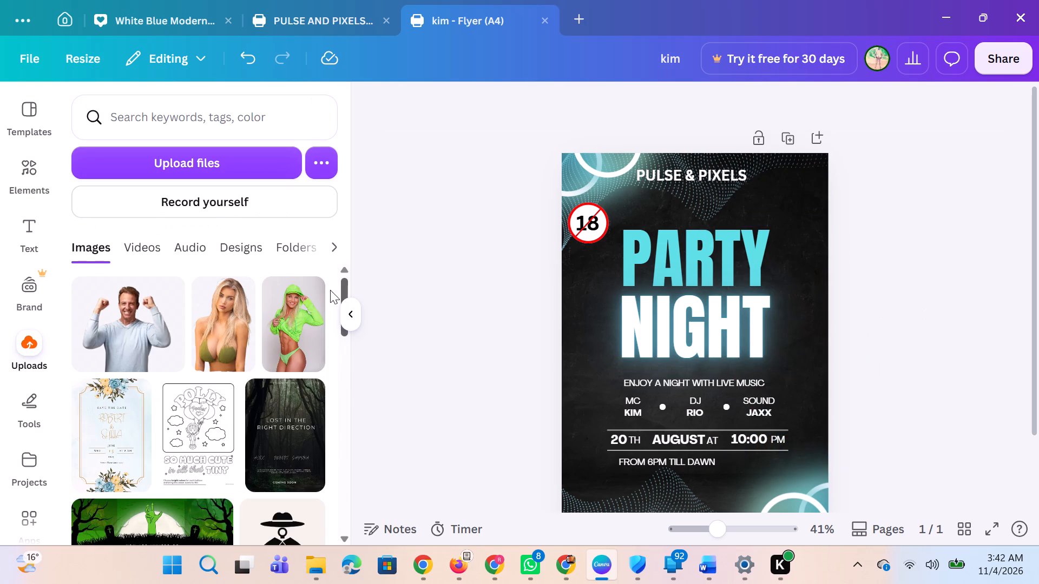
# Insert the uploaded photo of the woman in the green top, enlarge it and place it along the flyer's right side, just above the bottom edge.
pyautogui.click(240, 324)
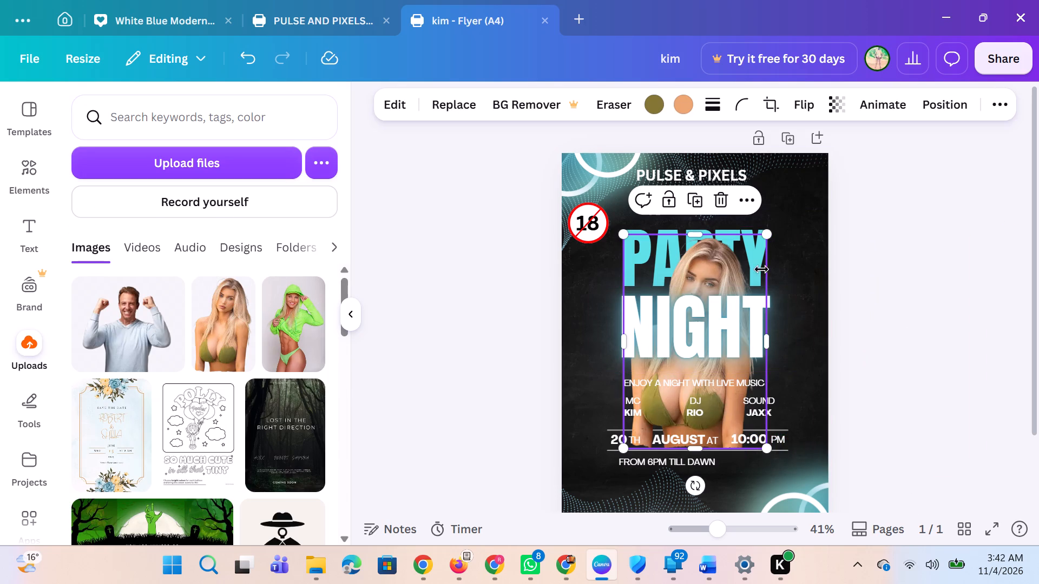
pyautogui.moveTo(708, 257); pyautogui.dragTo(785, 297)
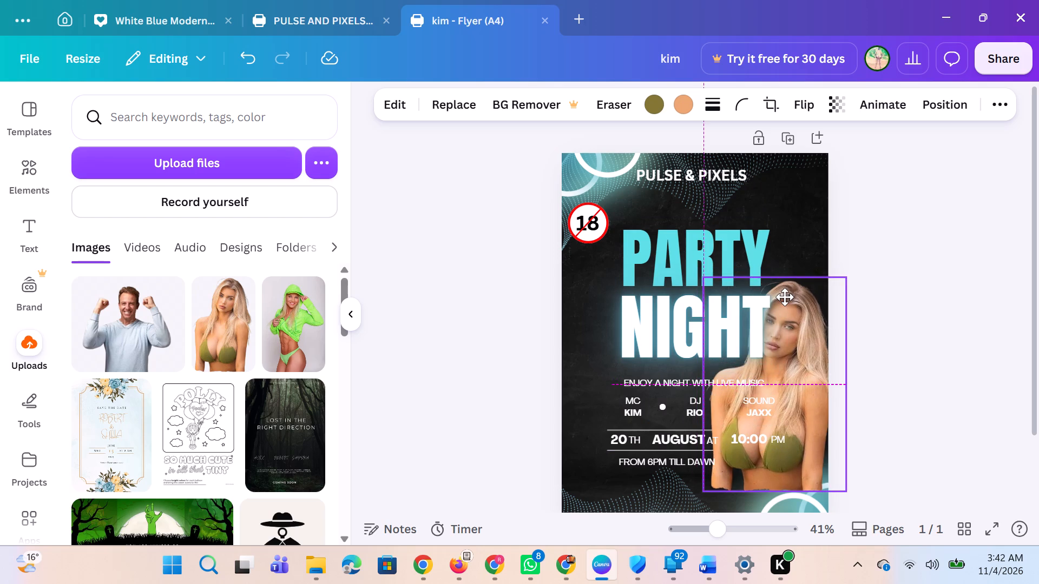
pyautogui.moveTo(785, 297); pyautogui.dragTo(795, 324)
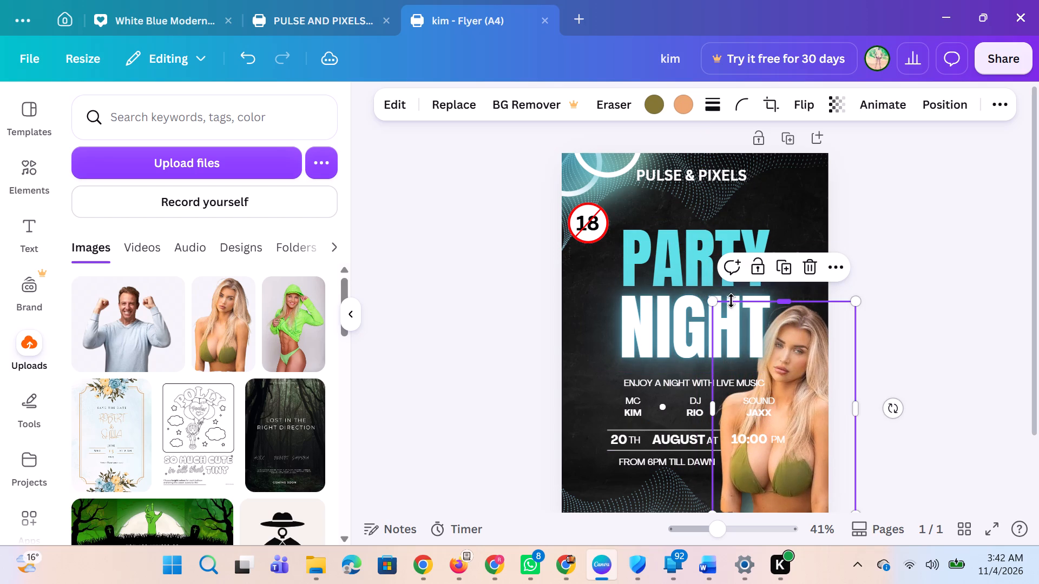
pyautogui.moveTo(717, 302); pyautogui.dragTo(639, 220)
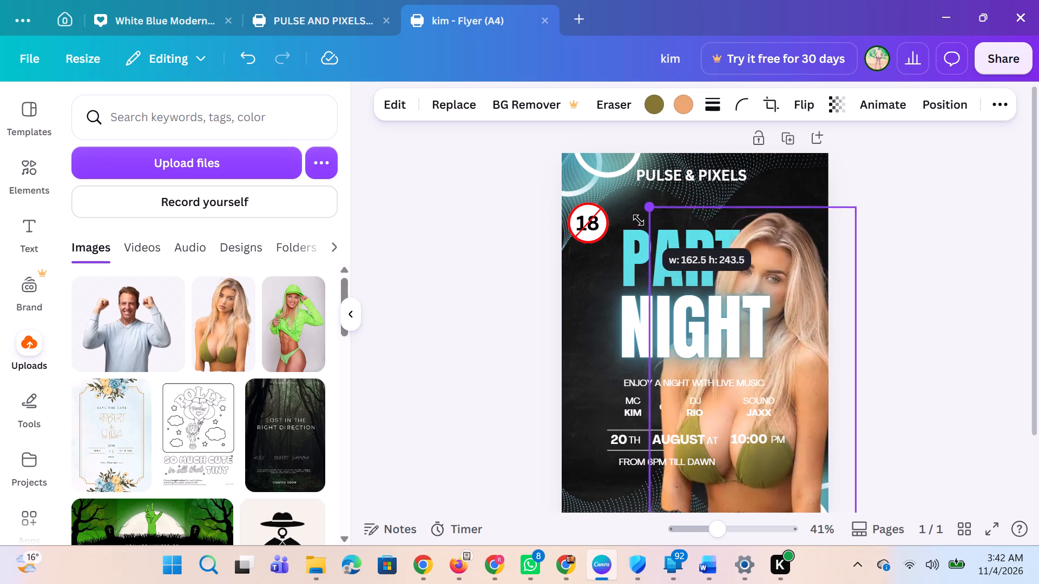
pyautogui.moveTo(639, 220); pyautogui.dragTo(672, 245)
pyautogui.click(971, 375)
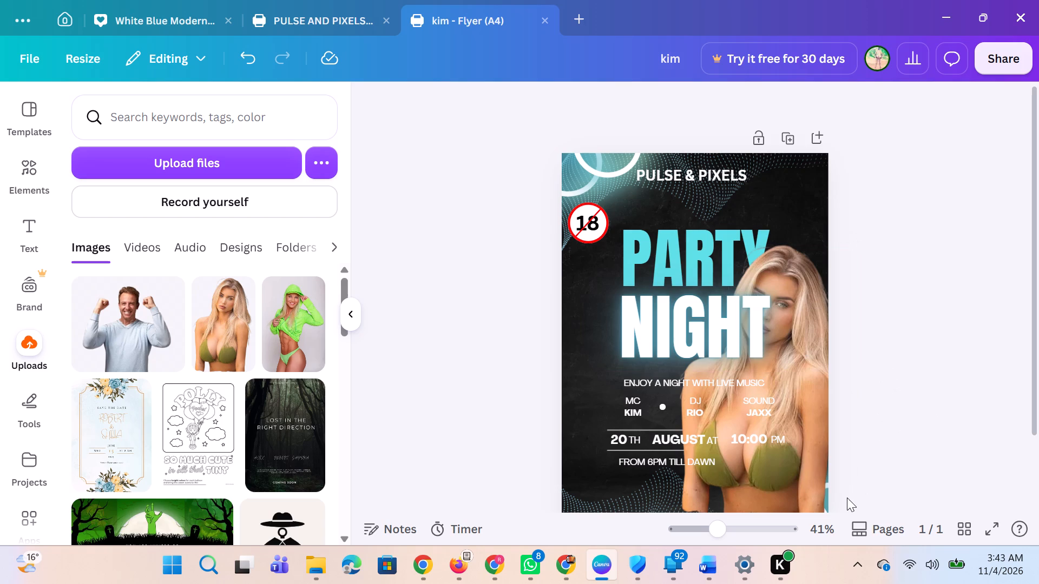
pyautogui.moveTo(810, 496); pyautogui.dragTo(815, 485)
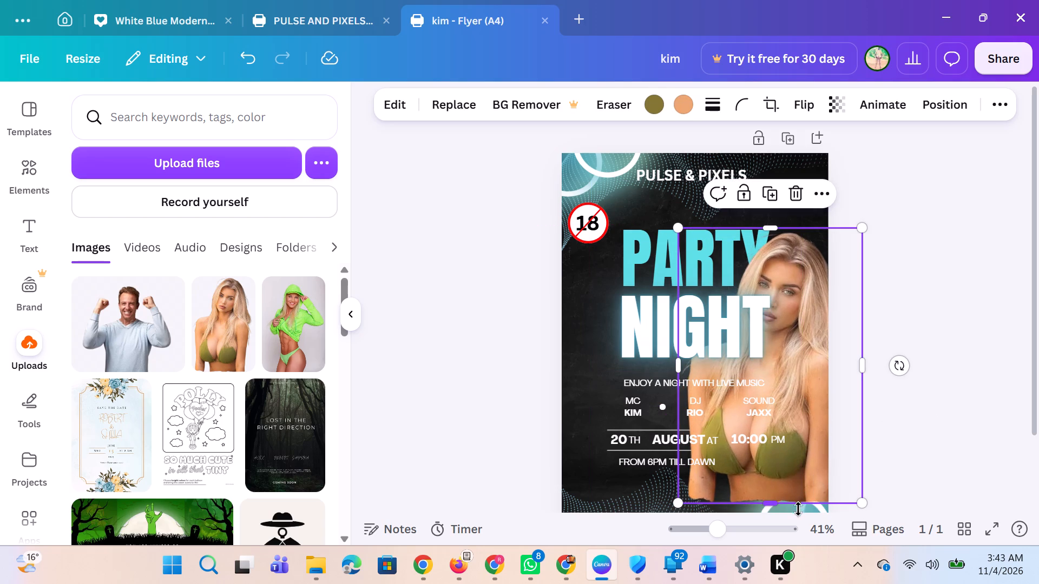
# Bring the glowing circles graphic in the flyer's bottom-right corner forward to the very front, above the woman's photo.
pyautogui.click(799, 512)
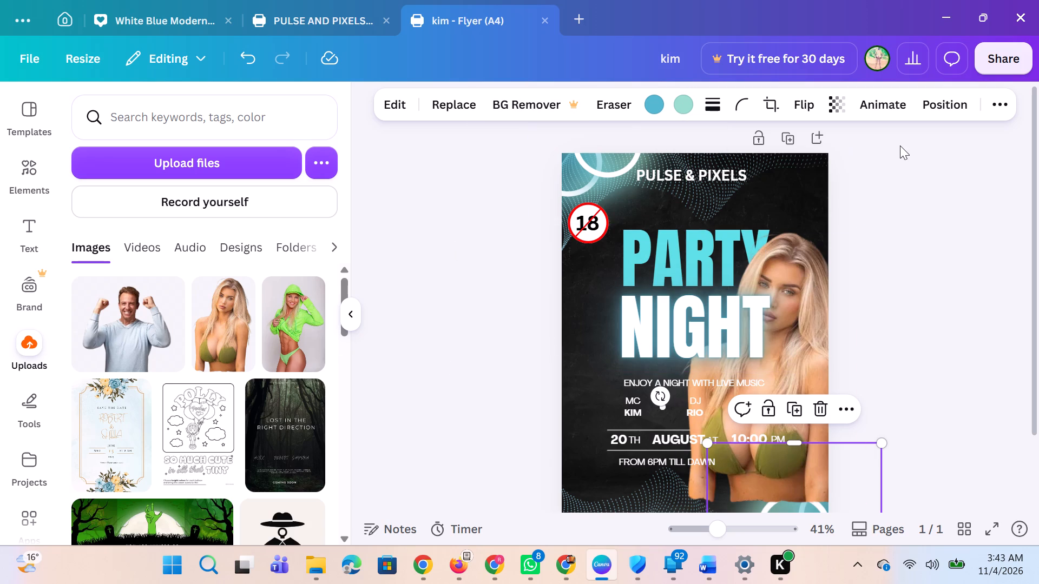
pyautogui.click(943, 109)
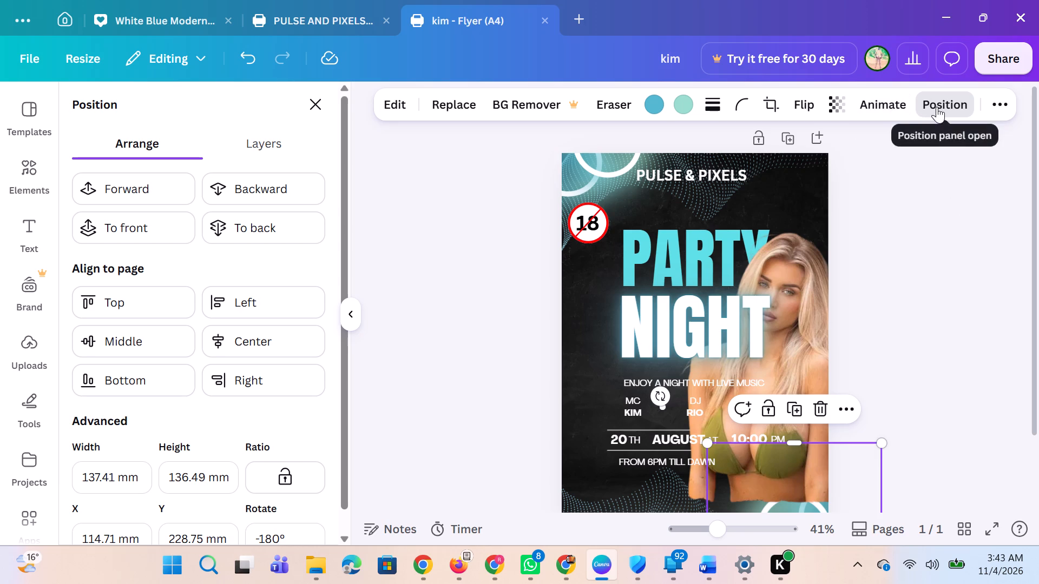
pyautogui.click(150, 196)
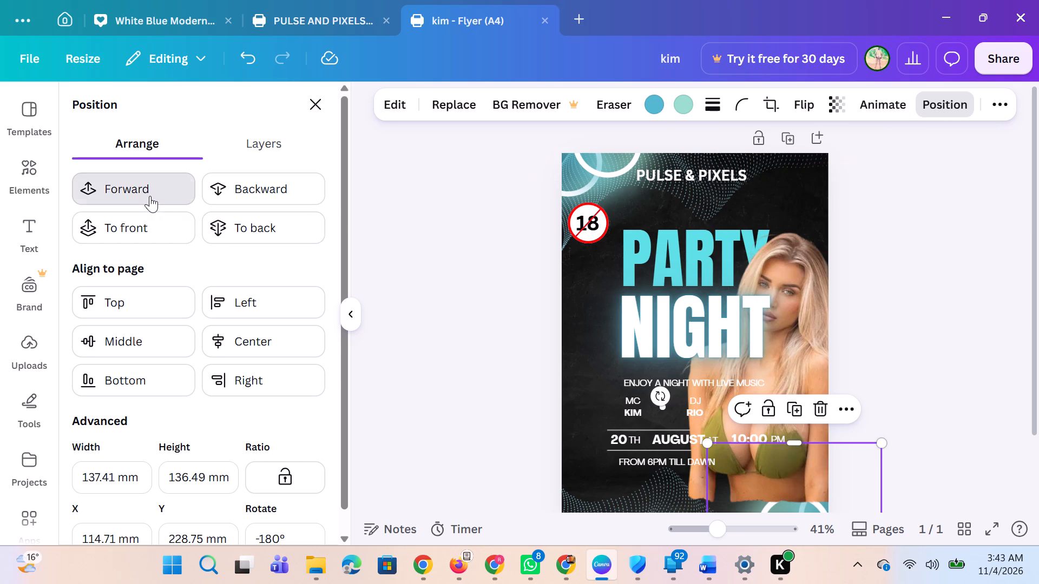
pyautogui.click(150, 196)
pyautogui.click(150, 196)
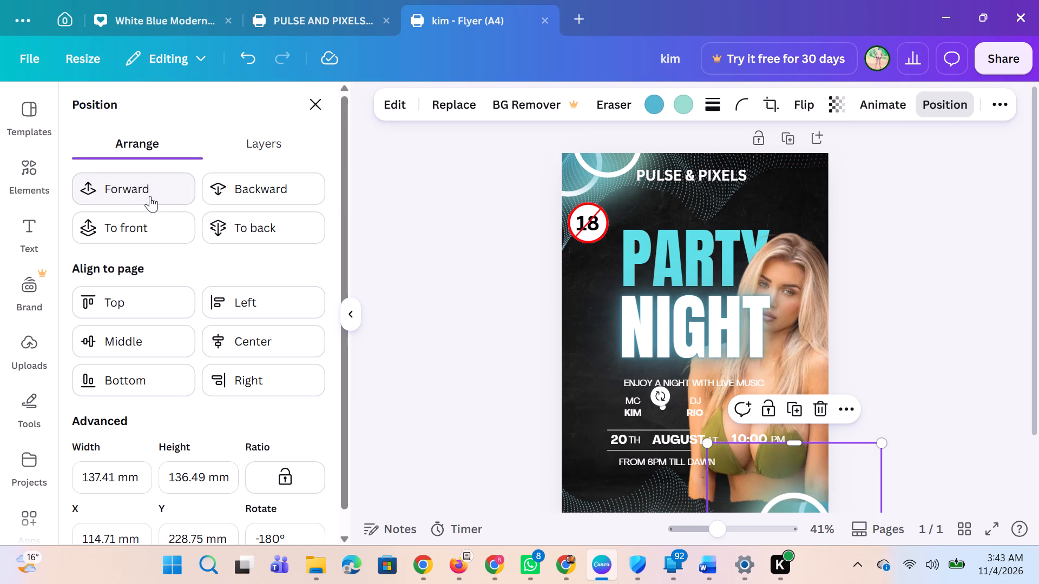
pyautogui.click(150, 196)
pyautogui.tripleClick(150, 196)
pyautogui.tripleClick(150, 196)
pyautogui.tripleClick(150, 196)
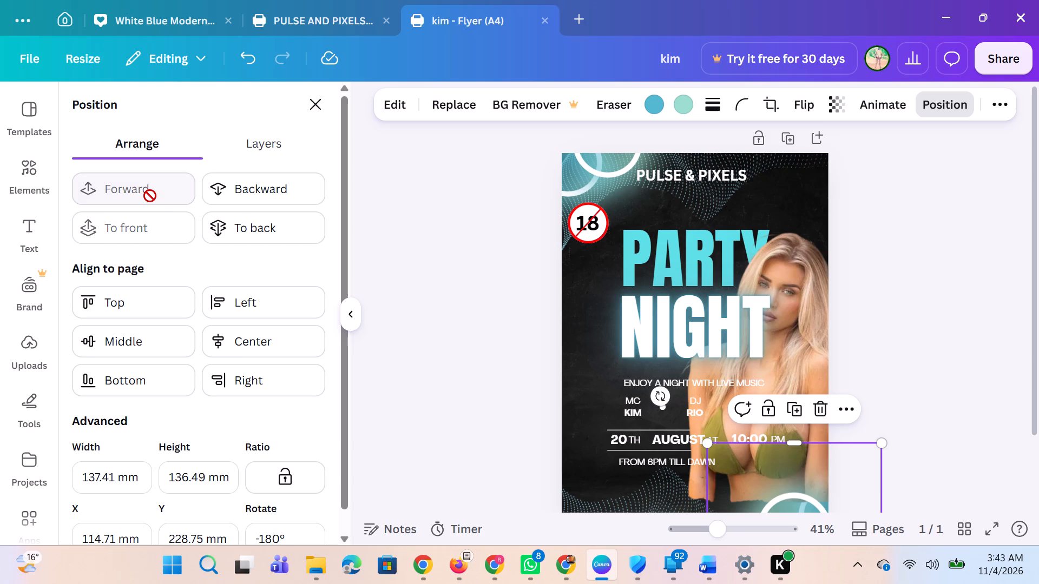
pyautogui.click(481, 416)
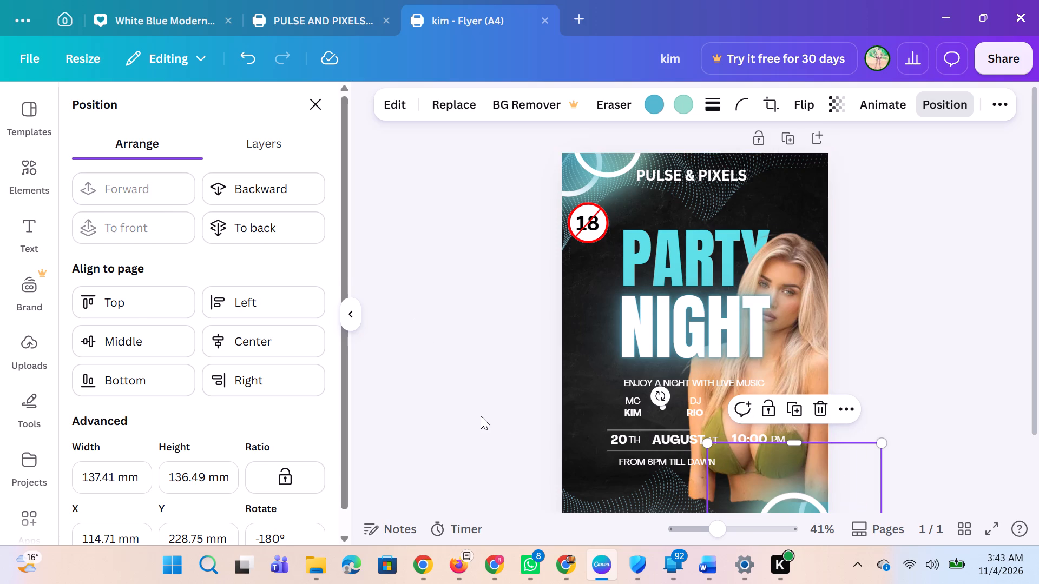
pyautogui.click(481, 416)
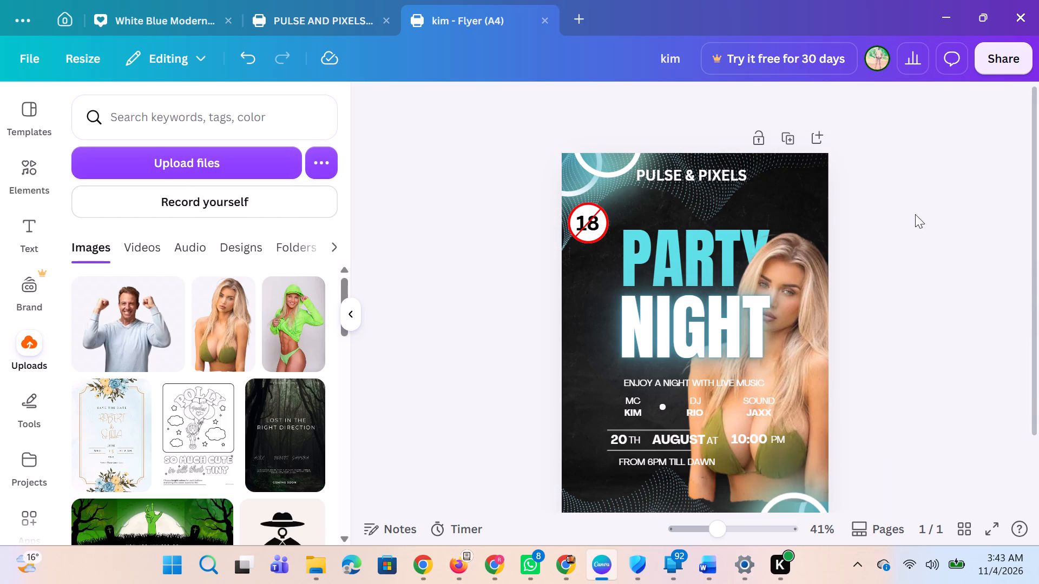
# Move the ENJOY A NIGHT WITH LIVE MUSIC line up slightly so it sits closer beneath the NIGHT title.
pyautogui.click(982, 345)
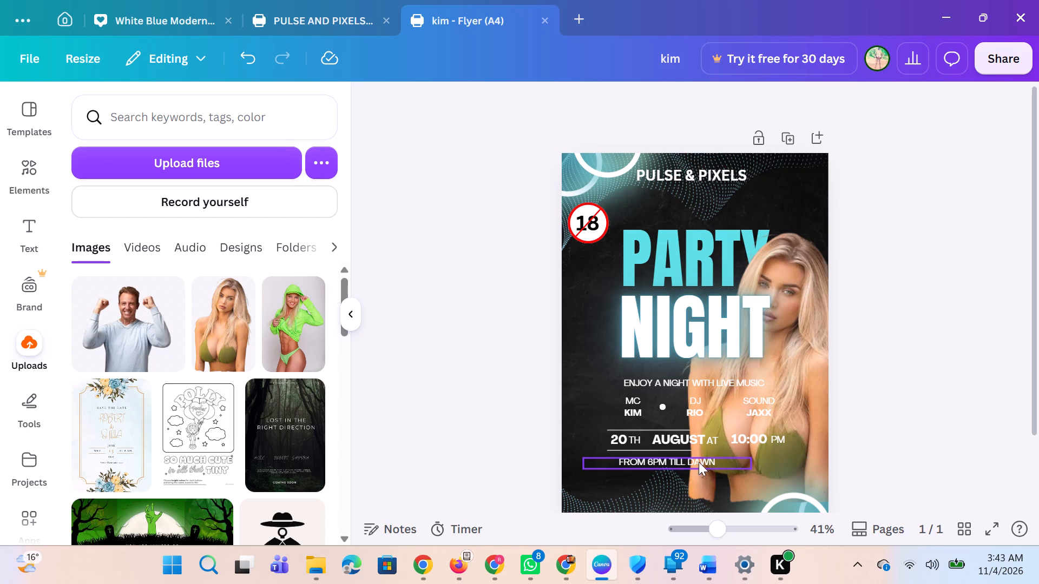
pyautogui.moveTo(718, 385); pyautogui.dragTo(708, 366)
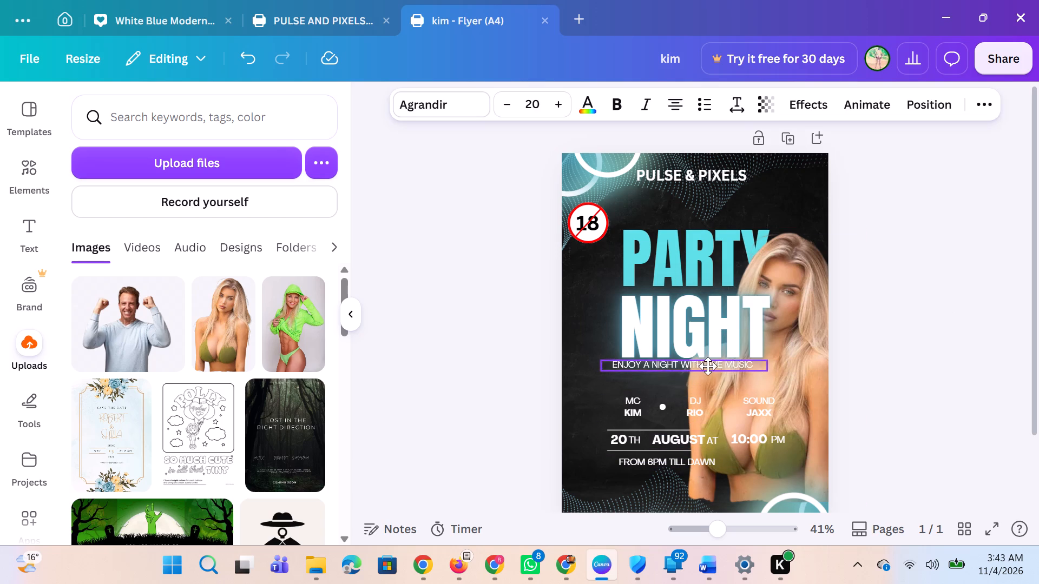
pyautogui.moveTo(708, 366); pyautogui.dragTo(719, 374)
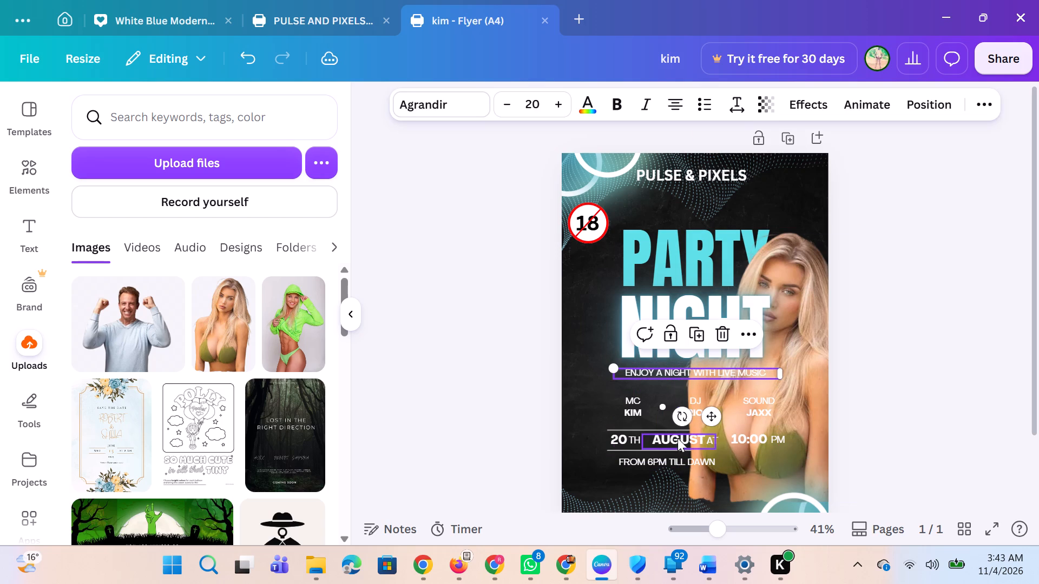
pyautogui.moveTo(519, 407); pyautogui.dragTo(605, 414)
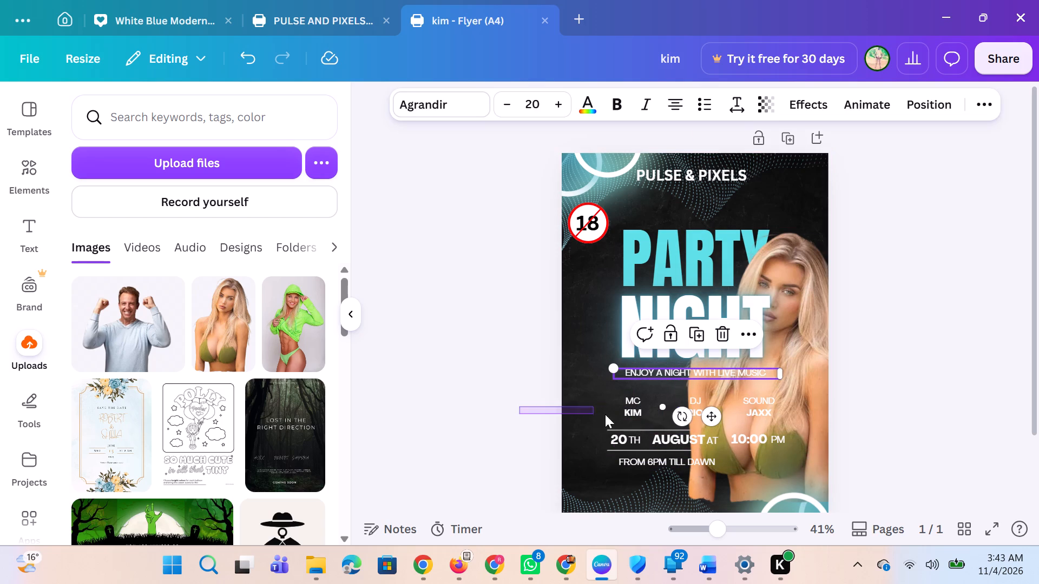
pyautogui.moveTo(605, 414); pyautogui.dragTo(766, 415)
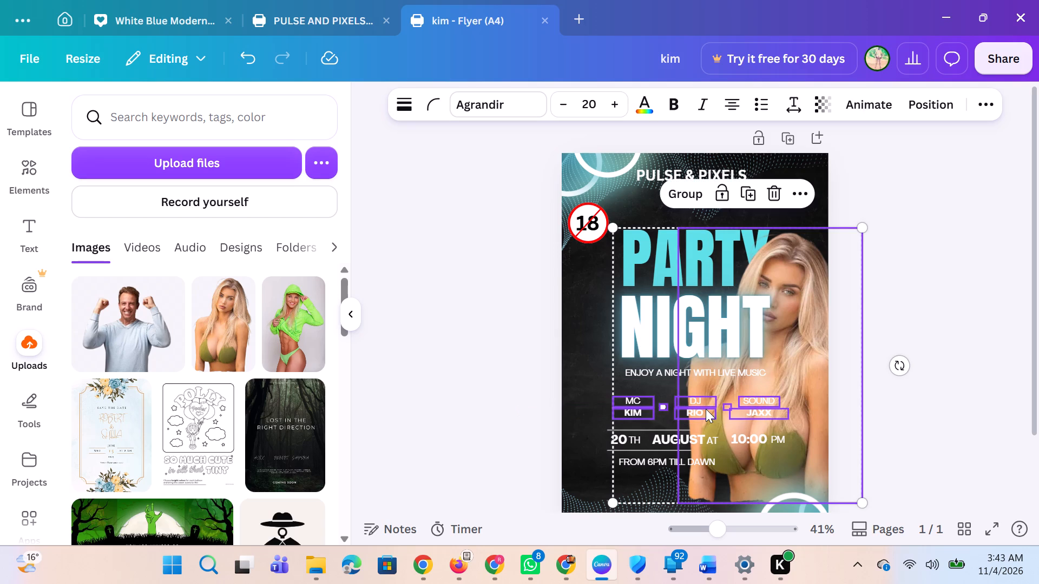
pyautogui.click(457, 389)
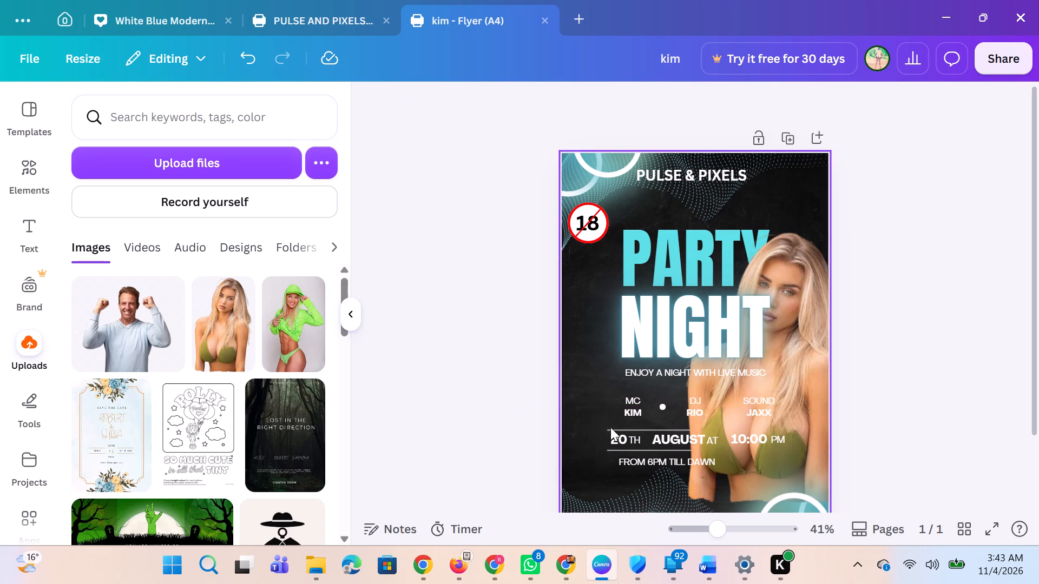
# Shift the MC label horizontally toward the flyer's left edge, clear of the title column.
pyautogui.click(633, 398)
pyautogui.press('Left')
pyautogui.press('Left')
pyautogui.press('Left')
pyautogui.press('Left')
pyautogui.press('Left')
pyautogui.press('Left')
pyautogui.press('Left')
pyautogui.press('Left')
pyautogui.press('Left')
pyautogui.press('Left')
pyautogui.press('Left')
pyautogui.press('Left')
pyautogui.press('Left')
pyautogui.press('Left')
pyautogui.press('Left')
pyautogui.press('Left')
pyautogui.press('Left')
pyautogui.press('Left')
pyautogui.press('Left')
pyautogui.press('Left')
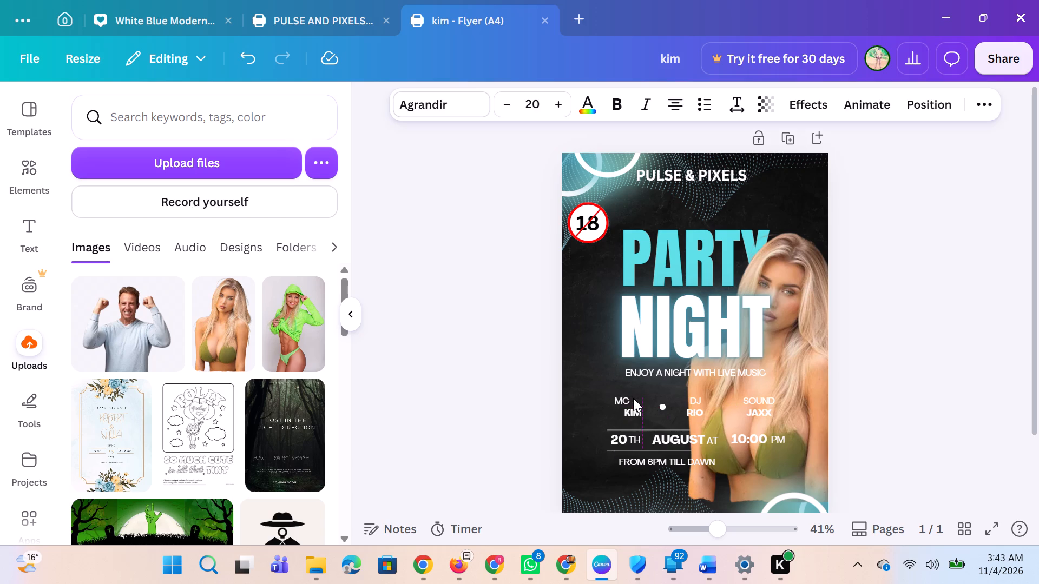
pyautogui.press('Right')
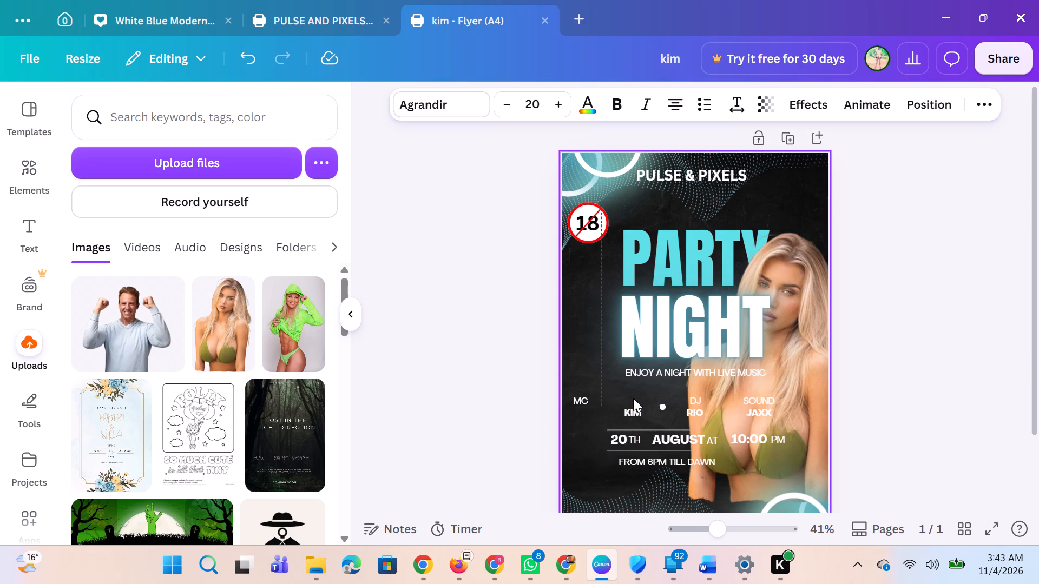
# Shift the name KIM left until it is centred directly beneath the MC label.
pyautogui.click(635, 416)
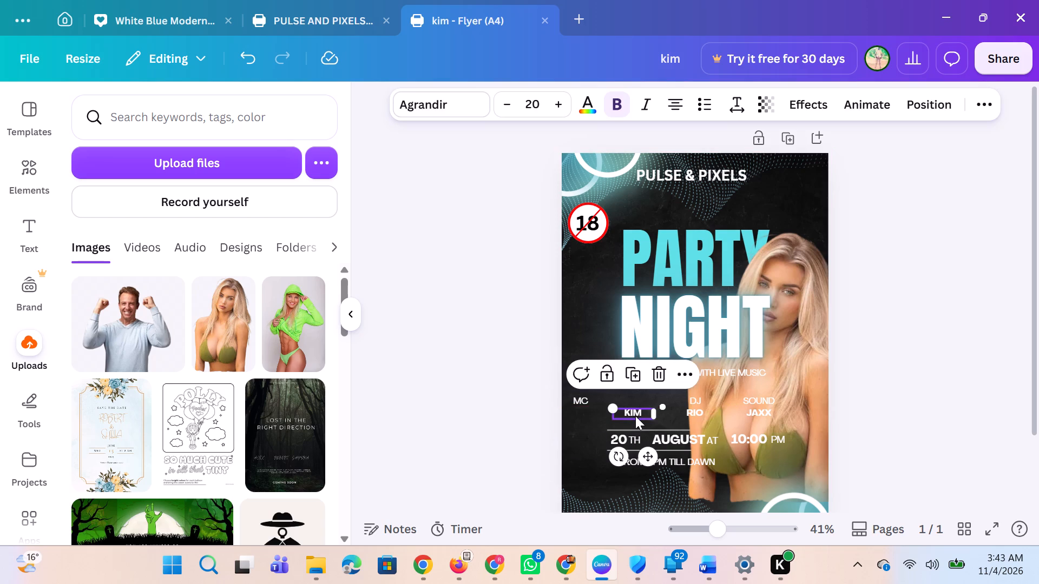
pyautogui.press('Left')
pyautogui.press('Left')
pyautogui.press('Left')
pyautogui.press('Left')
pyautogui.press('Left')
pyautogui.press('Left')
pyautogui.press('Left')
pyautogui.press('Left')
pyautogui.press('Left')
pyautogui.press('Left')
pyautogui.press('Left')
pyautogui.press('Left')
pyautogui.press('Left')
pyautogui.press('Left')
pyautogui.press('Left')
pyautogui.press('Left')
pyautogui.press('Left')
pyautogui.press('Left')
pyautogui.press('Left')
pyautogui.press('Left')
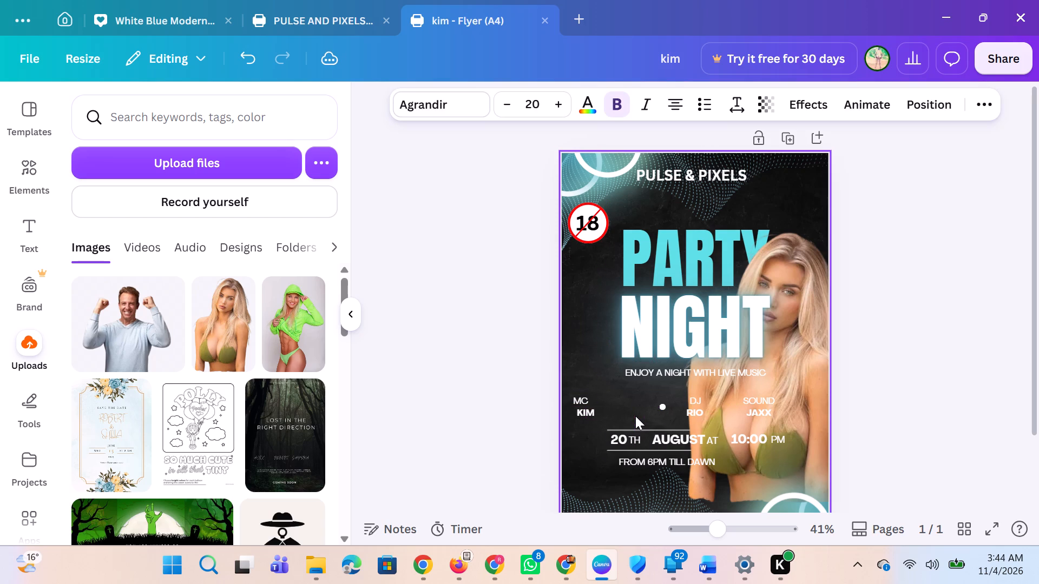
pyautogui.press('Left')
pyautogui.press('Left')
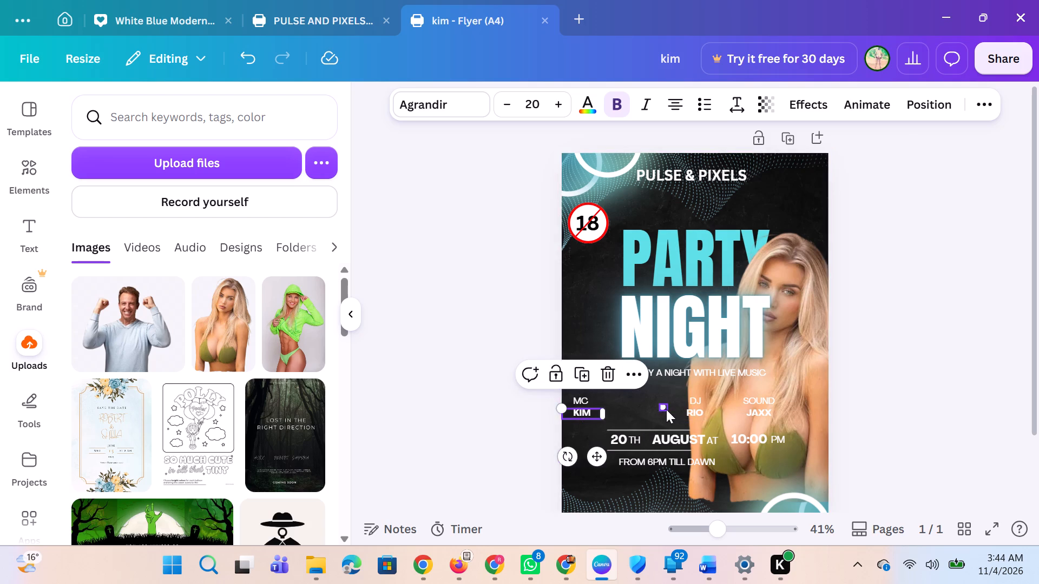
# Shift the white separator dot left so it sits just beside the MC KIM text.
pyautogui.click(663, 408)
pyautogui.press('Left')
pyautogui.press('Left')
pyautogui.press('Left')
pyautogui.press('Left')
pyautogui.press('Left')
pyautogui.press('Left')
pyautogui.press('Left')
pyautogui.press('Left')
pyautogui.press('Left')
pyautogui.press('Left')
pyautogui.press('Left')
pyautogui.press('Left')
pyautogui.press('Left')
pyautogui.press('Left')
pyautogui.press('Left')
pyautogui.press('Left')
pyautogui.press('Left')
pyautogui.press('Left')
pyautogui.press('Left')
pyautogui.press('Left')
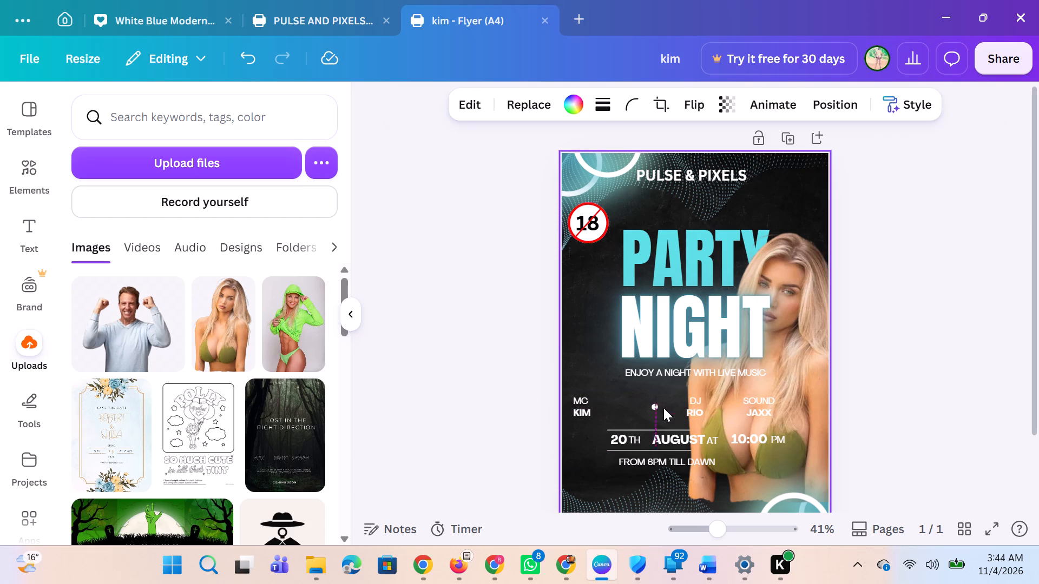
pyautogui.press('Left')
pyautogui.press('Left')
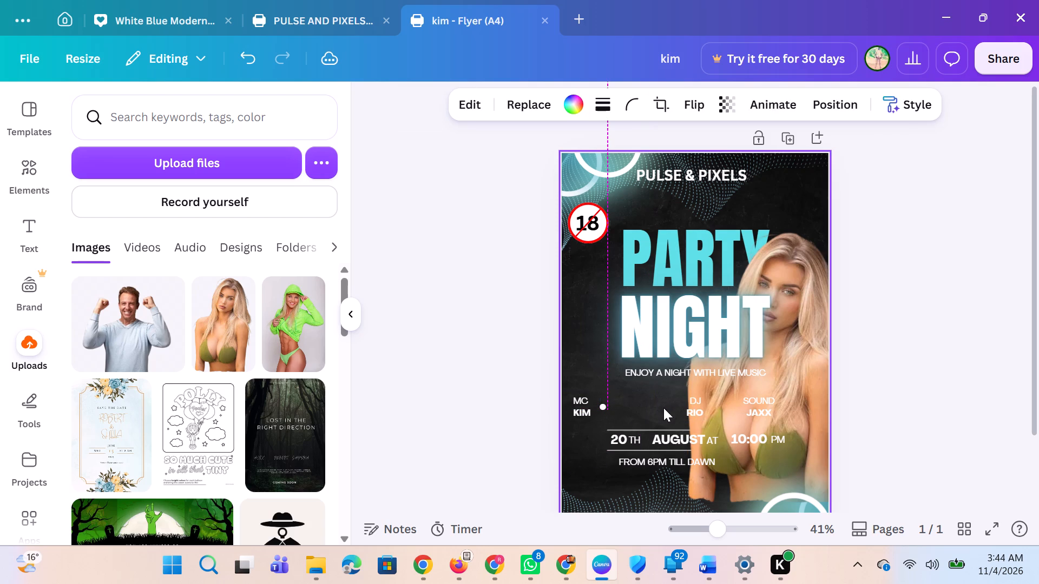
# Shift the DJ label left, off the woman's photo, to just after the white separator dot.
pyautogui.click(695, 405)
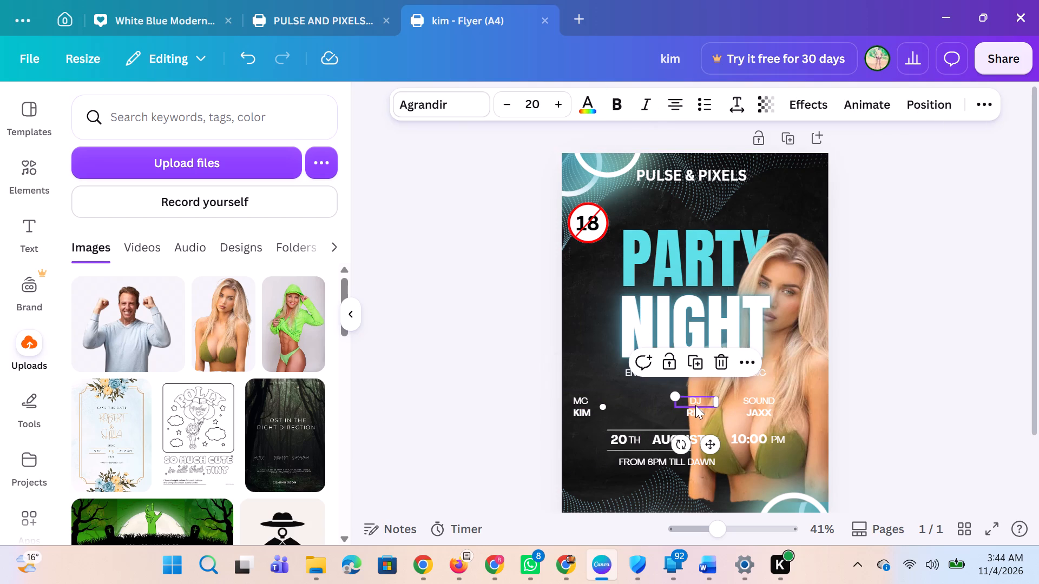
pyautogui.press('Left')
pyautogui.press('Left')
pyautogui.press('Left')
pyautogui.press('Left')
pyautogui.press('Left')
pyautogui.press('Left')
pyautogui.press('Left')
pyautogui.press('Left')
pyautogui.press('Left')
pyautogui.press('Left')
pyautogui.press('Left')
pyautogui.press('Left')
pyautogui.press('Left')
pyautogui.press('Left')
pyautogui.press('Left')
pyautogui.press('Left')
pyautogui.press('Left')
pyautogui.press('Left')
pyautogui.press('Left')
pyautogui.press('Left')
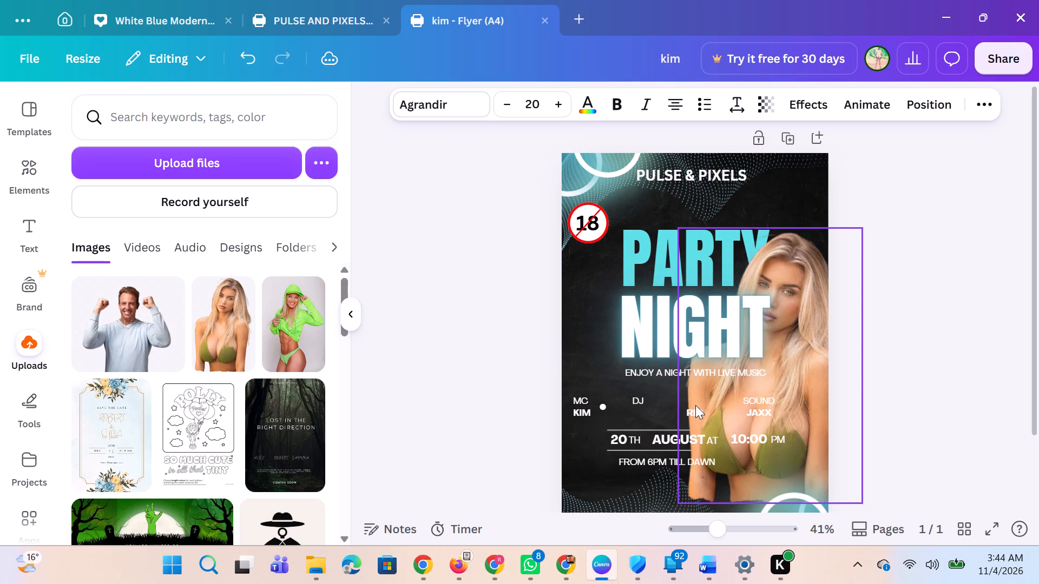
pyautogui.press('Left')
pyautogui.press('Left')
pyautogui.press('Left')
pyautogui.press('Left')
pyautogui.press('Left')
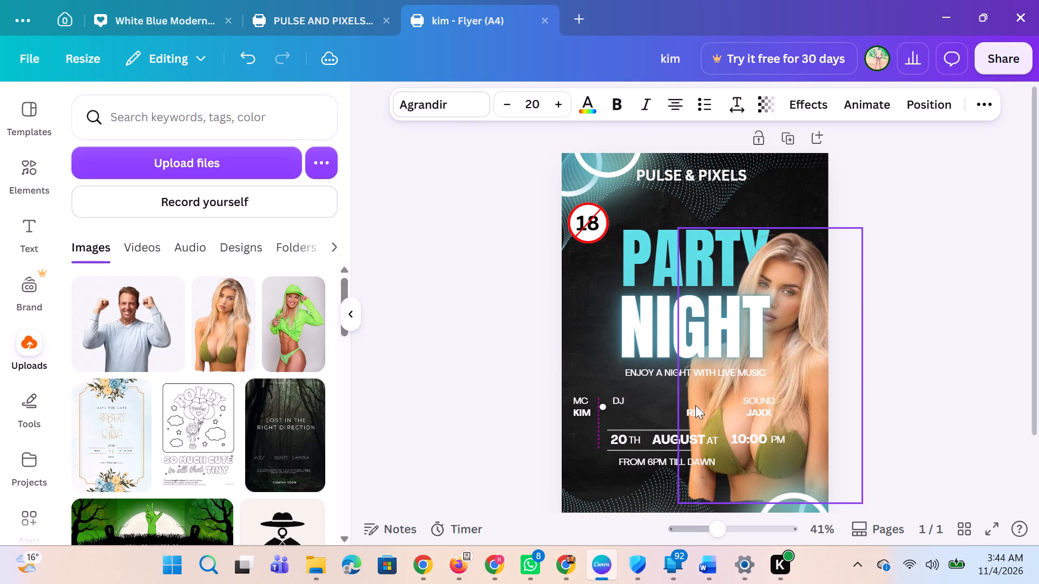
# Shift the name RIO left until it lines up directly beneath the DJ label.
pyautogui.click(700, 413)
pyautogui.press('Left')
pyautogui.press('Left')
pyautogui.press('Left')
pyautogui.press('Left')
pyautogui.press('Left')
pyautogui.press('Left')
pyautogui.press('Left')
pyautogui.press('Left')
pyautogui.press('Left')
pyautogui.press('Left')
pyautogui.press('Left')
pyautogui.press('Left')
pyautogui.press('Left')
pyautogui.press('Left')
pyautogui.press('Left')
pyautogui.press('Left')
pyautogui.press('Left')
pyautogui.press('Left')
pyautogui.press('Left')
pyautogui.press('Left')
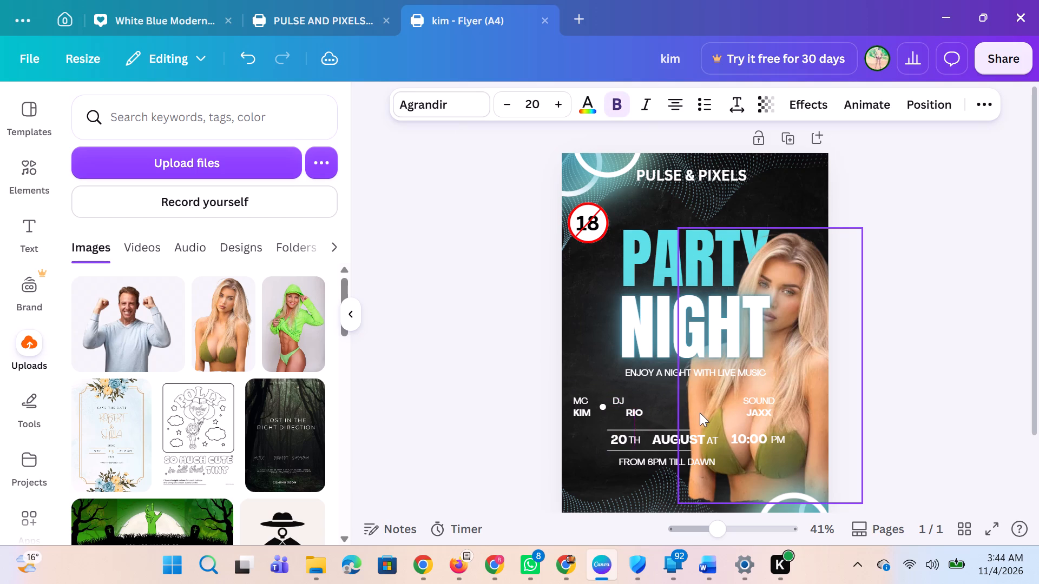
# Shift the SOUND label left, off the woman's photo, into the dark area after the DJ RIO text.
pyautogui.click(762, 400)
pyautogui.press('Left')
pyautogui.press('Left')
pyautogui.press('Left')
pyautogui.press('Left')
pyautogui.press('Left')
pyautogui.press('Left')
pyautogui.press('Left')
pyautogui.press('Left')
pyautogui.press('Left')
pyautogui.press('Left')
pyautogui.press('Left')
pyautogui.press('Left')
pyautogui.press('Left')
pyautogui.press('Left')
pyautogui.press('Left')
pyautogui.press('Left')
pyautogui.press('Left')
pyautogui.press('Left')
pyautogui.press('Left')
pyautogui.press('Left')
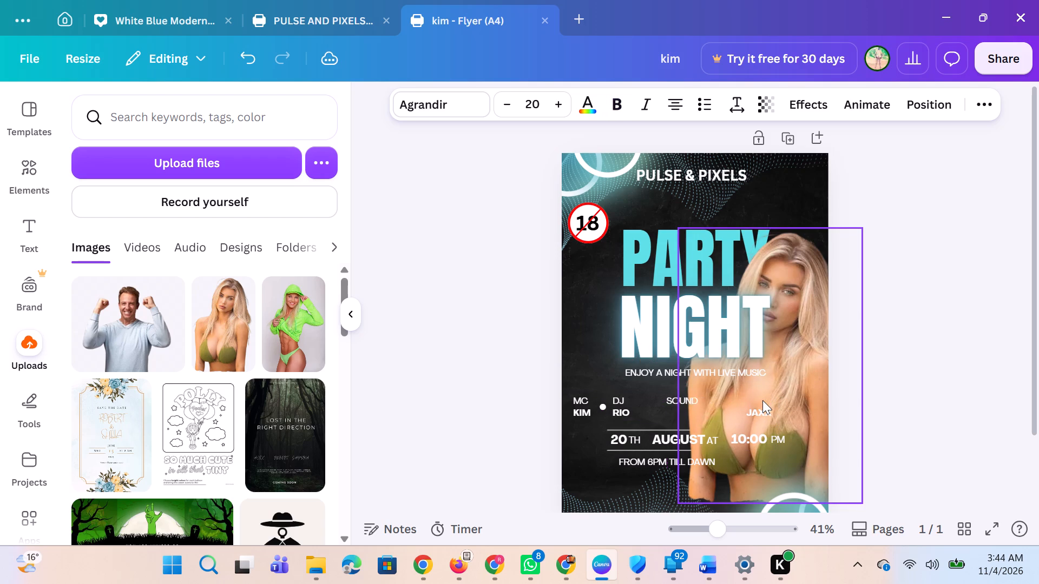
# Shift the name JAXX left off the woman's photo until it sits directly beneath the SOUND label.
pyautogui.click(773, 415)
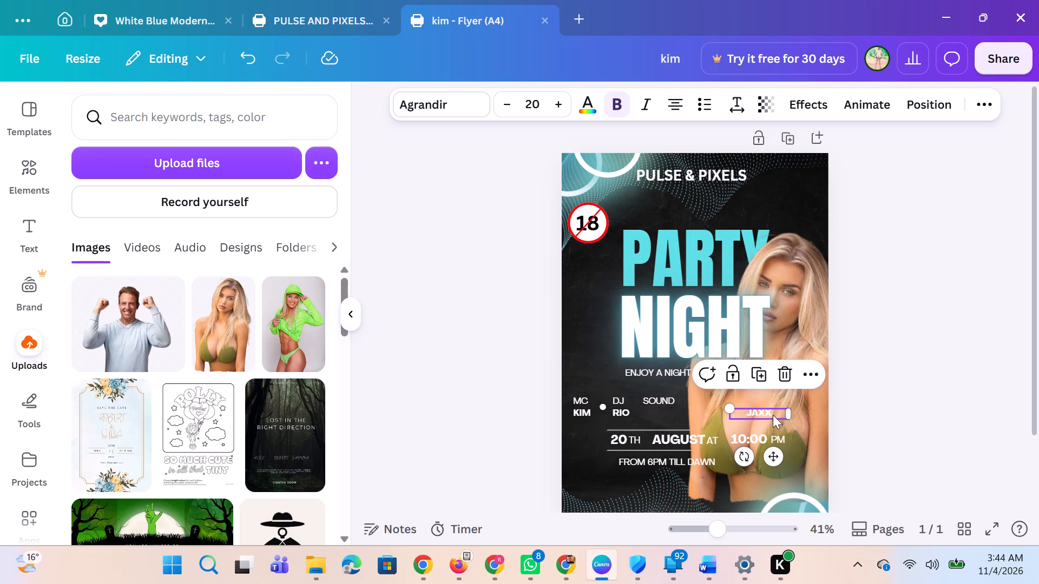
pyautogui.press('Left')
pyautogui.press('Left')
pyautogui.press('Left')
pyautogui.press('Left')
pyautogui.press('Left')
pyautogui.press('Left')
pyautogui.press('Left')
pyautogui.press('Left')
pyautogui.press('Left')
pyautogui.press('Left')
pyautogui.press('Left')
pyautogui.press('Left')
pyautogui.press('Left')
pyautogui.press('Left')
pyautogui.press('Left')
pyautogui.press('Left')
pyautogui.press('Left')
pyautogui.press('Left')
pyautogui.press('Left')
pyautogui.press('Left')
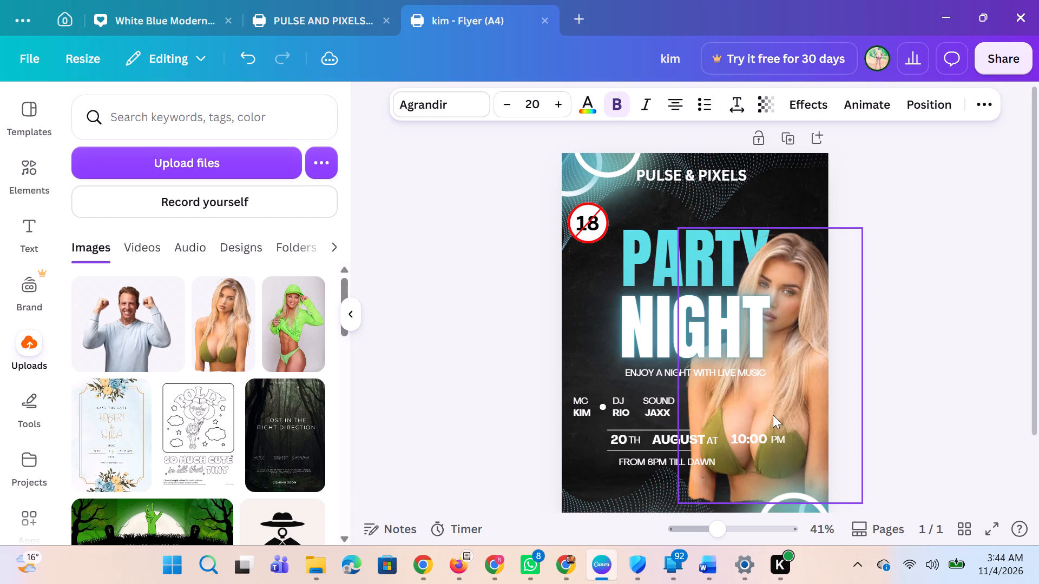
# Shift the ENJOY A NIGHT WITH LIVE MUSIC tagline left and nudge it slightly up, beneath the NIGHT title.
pyautogui.click(752, 370)
pyautogui.press('Left')
pyautogui.press('Left')
pyautogui.press('Left')
pyautogui.press('Left')
pyautogui.press('Left')
pyautogui.press('Left')
pyautogui.press('Left')
pyautogui.press('Left')
pyautogui.press('Left')
pyautogui.press('Left')
pyautogui.press('Left')
pyautogui.press('Left')
pyautogui.press('Left')
pyautogui.press('Left')
pyautogui.press('Left')
pyautogui.press('Left')
pyautogui.press('Left')
pyautogui.press('Left')
pyautogui.press('Left')
pyautogui.press('Left')
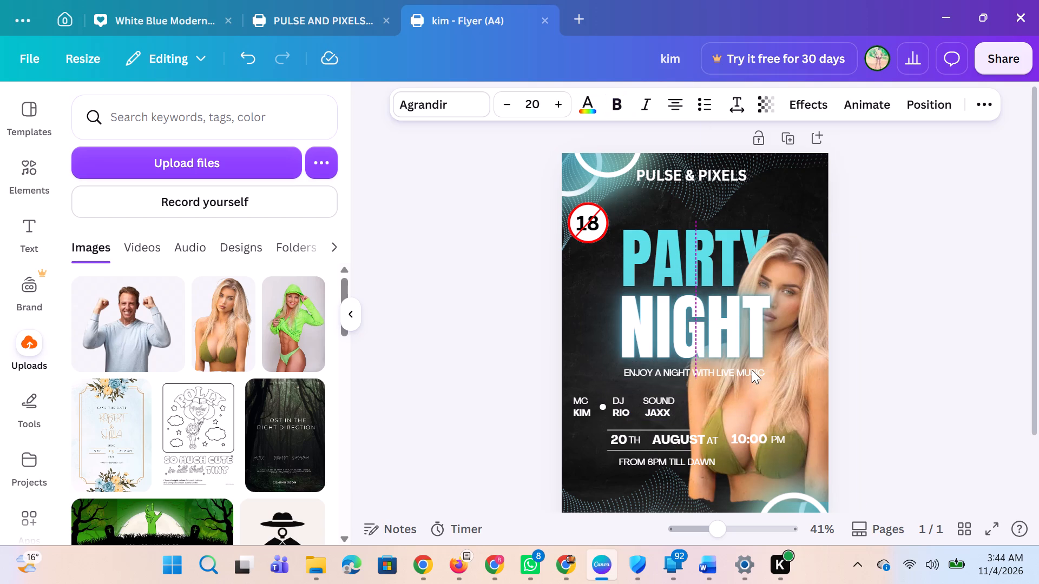
pyautogui.press('Left')
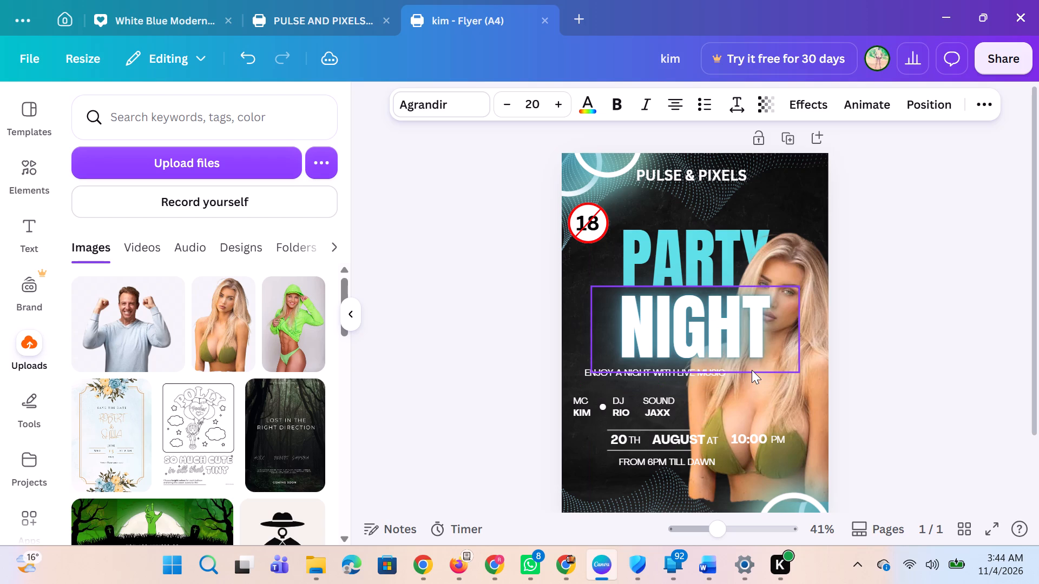
pyautogui.press('Up')
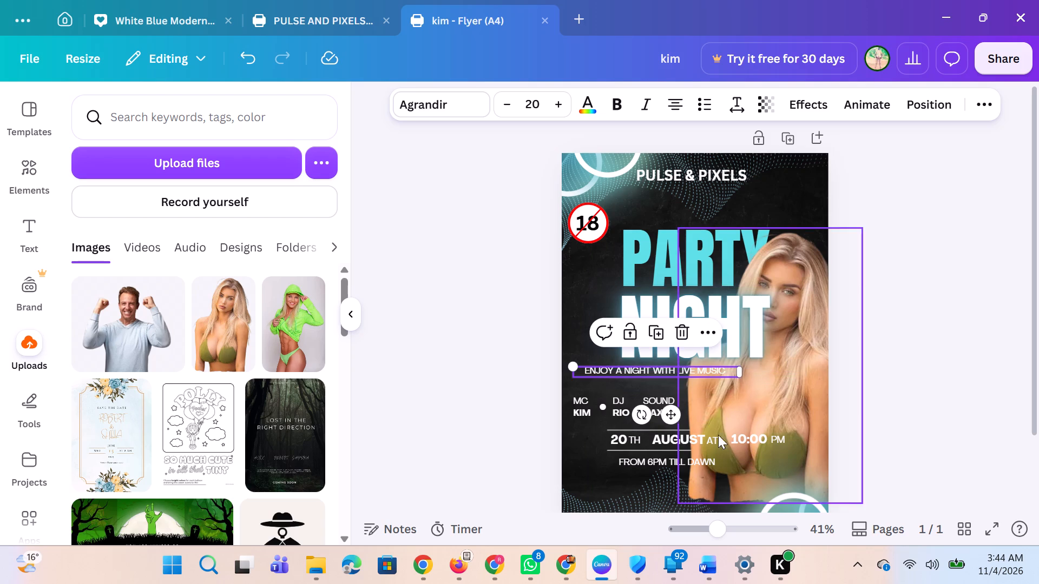
# Shift the thin line above the date left so it starts near the flyer's left margin, below KIM.
pyautogui.click(640, 430)
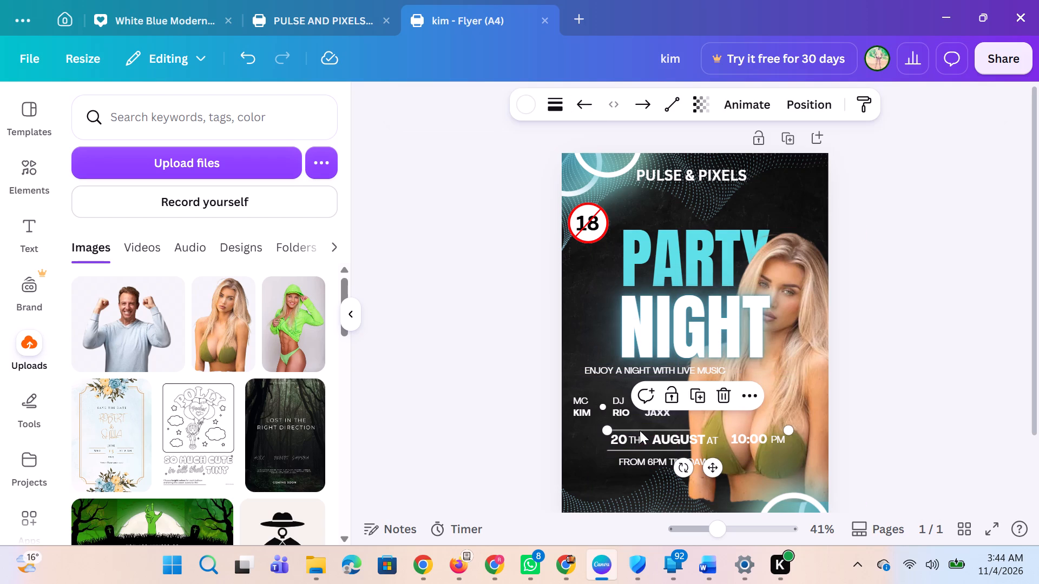
pyautogui.press('Left')
pyautogui.press('Left')
pyautogui.press('Left')
pyautogui.press('Left')
pyautogui.press('Left')
pyautogui.press('Left')
pyautogui.press('Left')
pyautogui.press('Left')
pyautogui.press('Left')
pyautogui.press('Left')
pyautogui.press('Left')
pyautogui.press('Left')
pyautogui.press('Left')
pyautogui.press('Left')
pyautogui.press('Left')
pyautogui.press('Left')
pyautogui.press('Left')
pyautogui.press('Left')
pyautogui.press('Left')
pyautogui.press('Left')
pyautogui.press('Left')
pyautogui.press('Left')
pyautogui.press('Left')
pyautogui.press('Left')
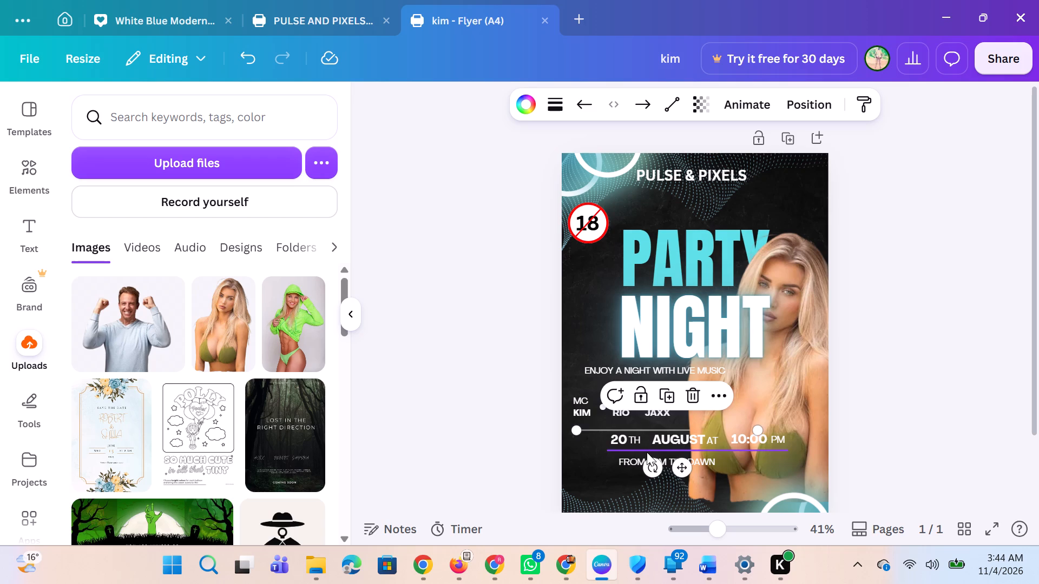
# Shift the thin line below the date left until its start lines up with the line above the date.
pyautogui.click(643, 452)
pyautogui.press('Left')
pyautogui.press('Left')
pyautogui.press('Left')
pyautogui.press('Left')
pyautogui.press('Left')
pyautogui.press('Left')
pyautogui.press('Left')
pyautogui.press('Left')
pyautogui.press('Left')
pyautogui.press('Left')
pyautogui.press('Left')
pyautogui.press('Left')
pyautogui.press('Left')
pyautogui.press('Left')
pyautogui.press('Left')
pyautogui.press('Left')
pyautogui.press('Left')
pyautogui.press('Left')
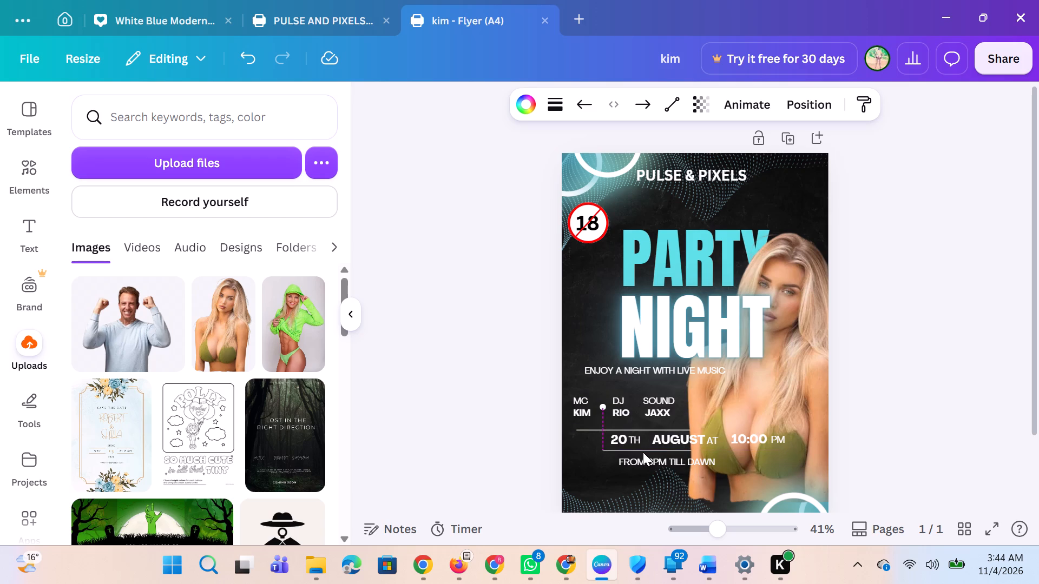
pyautogui.press('Left')
pyautogui.press('Left')
pyautogui.press('Left')
pyautogui.press('Left')
pyautogui.press('Left')
pyautogui.press('Left')
# Shift the TH suffix of the date left, past the 20, between the two thin lines.
pyautogui.click(621, 443)
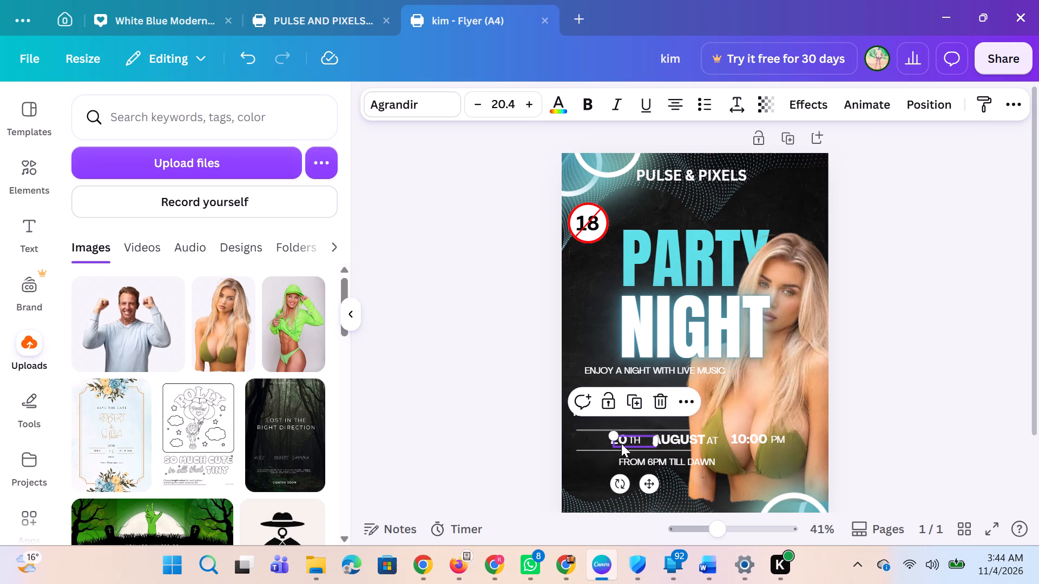
pyautogui.press('Left')
pyautogui.press('Left')
pyautogui.press('Left')
pyautogui.press('Left')
pyautogui.press('Left')
pyautogui.press('Left')
pyautogui.press('Left')
pyautogui.press('Left')
pyautogui.press('Left')
pyautogui.press('Left')
pyautogui.press('Left')
pyautogui.press('Left')
pyautogui.press('Left')
pyautogui.press('Left')
pyautogui.press('Left')
pyautogui.press('Left')
pyautogui.press('Left')
pyautogui.press('Left')
pyautogui.press('Left')
pyautogui.press('Left')
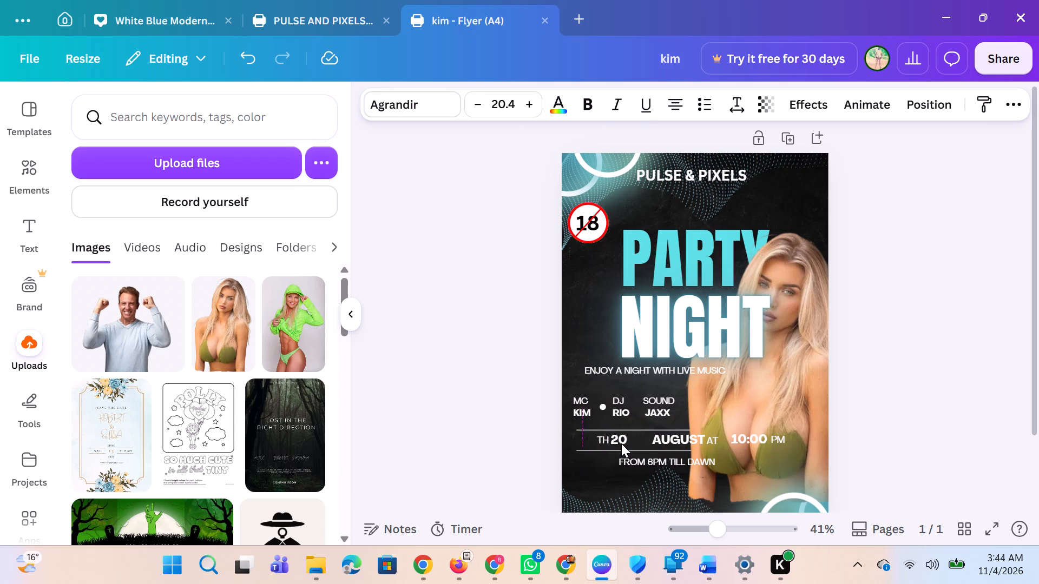
# Shift the date number 20 left to the start of the thin lines so it sits just before TH.
pyautogui.click(621, 443)
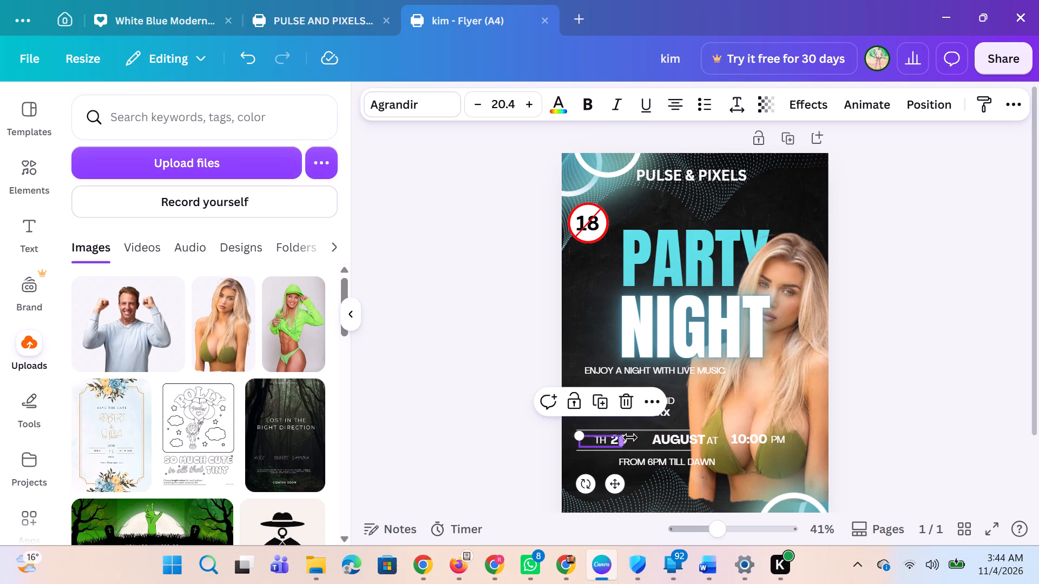
pyautogui.click(637, 437)
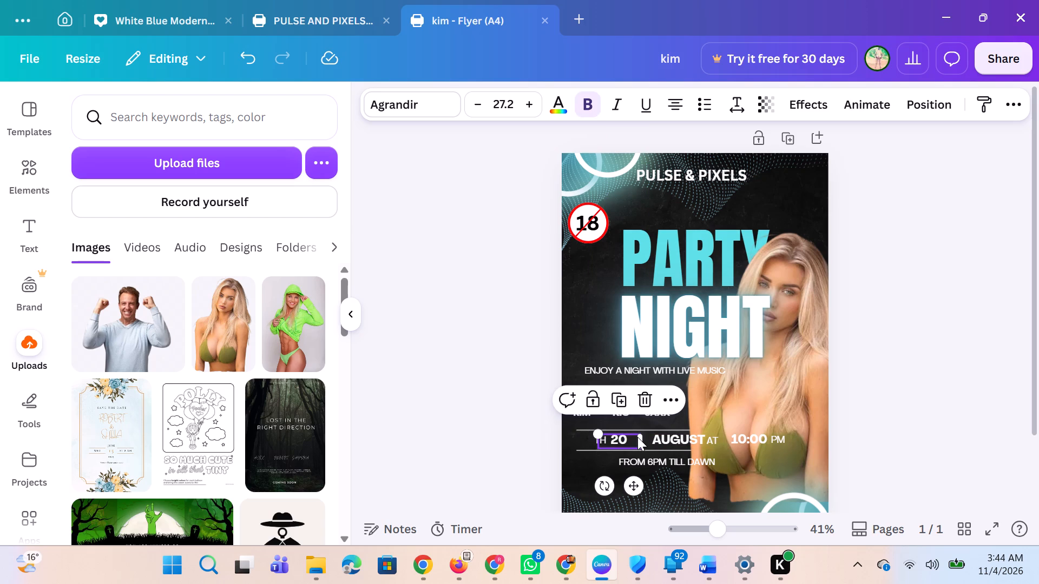
pyautogui.press('Left')
pyautogui.press('Left')
pyautogui.press('Left')
pyautogui.press('Left')
pyautogui.press('Left')
pyautogui.press('Left')
pyautogui.press('Left')
pyautogui.press('Left')
pyautogui.press('Left')
pyautogui.press('Left')
pyautogui.press('Left')
pyautogui.press('Left')
pyautogui.press('Left')
pyautogui.press('Left')
pyautogui.press('Left')
pyautogui.press('Left')
pyautogui.press('Left')
pyautogui.press('Left')
pyautogui.press('Left')
pyautogui.press('Left')
pyautogui.press('Left')
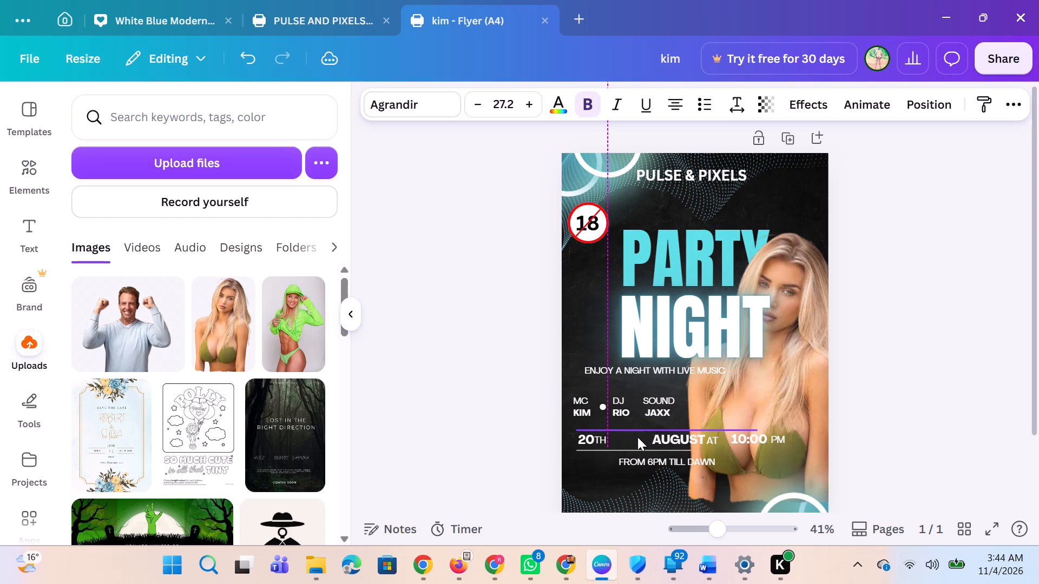
pyautogui.press('Left')
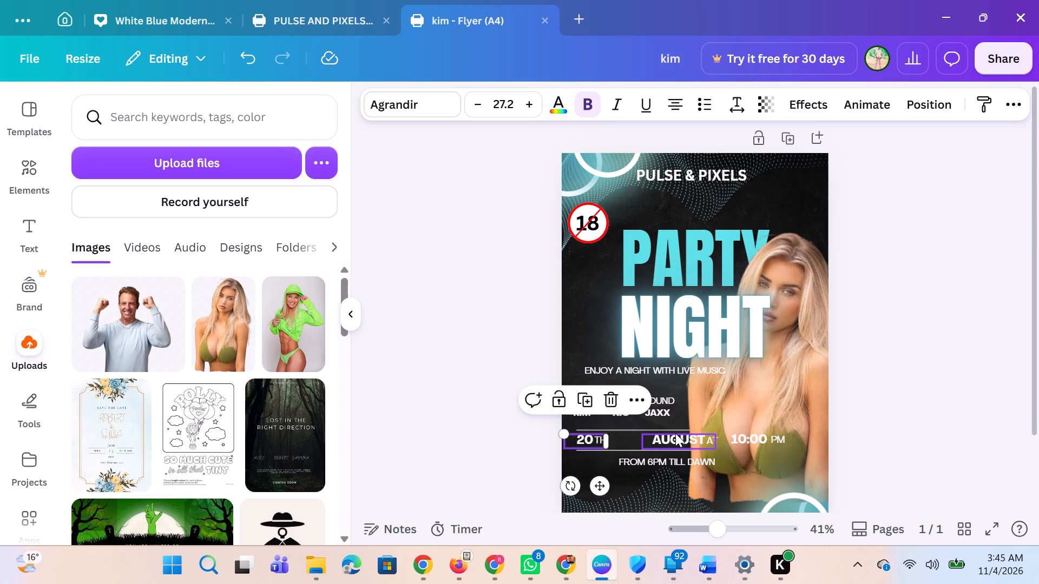
# Shift the word AUGUST left, off the woman's photo, so it follows closely after 20 TH.
pyautogui.click(675, 433)
pyautogui.press('Left')
pyautogui.press('Left')
pyautogui.press('Left')
pyautogui.press('Left')
pyautogui.press('Left')
pyautogui.press('Left')
pyautogui.press('Left')
pyautogui.press('Left')
pyautogui.press('Left')
pyautogui.press('Left')
pyautogui.press('Left')
pyautogui.press('Left')
pyautogui.press('Left')
pyautogui.press('Left')
pyautogui.press('Left')
pyautogui.press('Left')
pyautogui.press('Left')
pyautogui.press('Left')
pyautogui.press('Left')
pyautogui.press('Left')
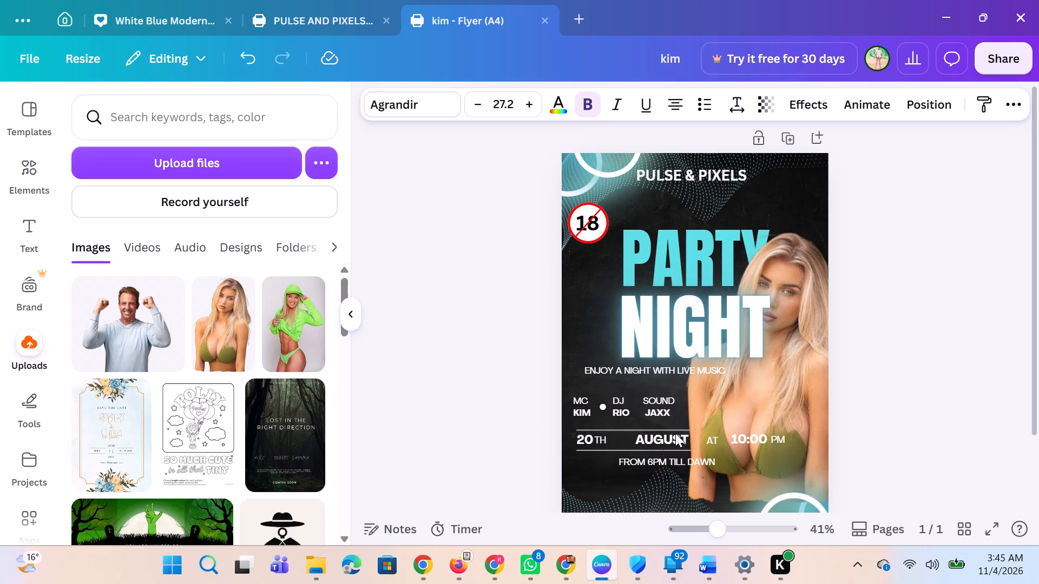
# Shift the word AT left, off the woman's photo, so it follows AUGUST with a small gap.
pyautogui.click(718, 441)
pyautogui.press('Left')
pyautogui.press('Left')
pyautogui.press('Left')
pyautogui.press('Left')
pyautogui.press('Left')
pyautogui.press('Left')
pyautogui.press('Left')
pyautogui.press('Left')
pyautogui.press('Left')
pyautogui.press('Left')
pyautogui.press('Left')
pyautogui.press('Left')
pyautogui.press('Left')
pyautogui.press('Left')
pyautogui.press('Left')
pyautogui.press('Left')
pyautogui.press('Left')
pyautogui.press('Left')
pyautogui.press('Left')
pyautogui.press('Left')
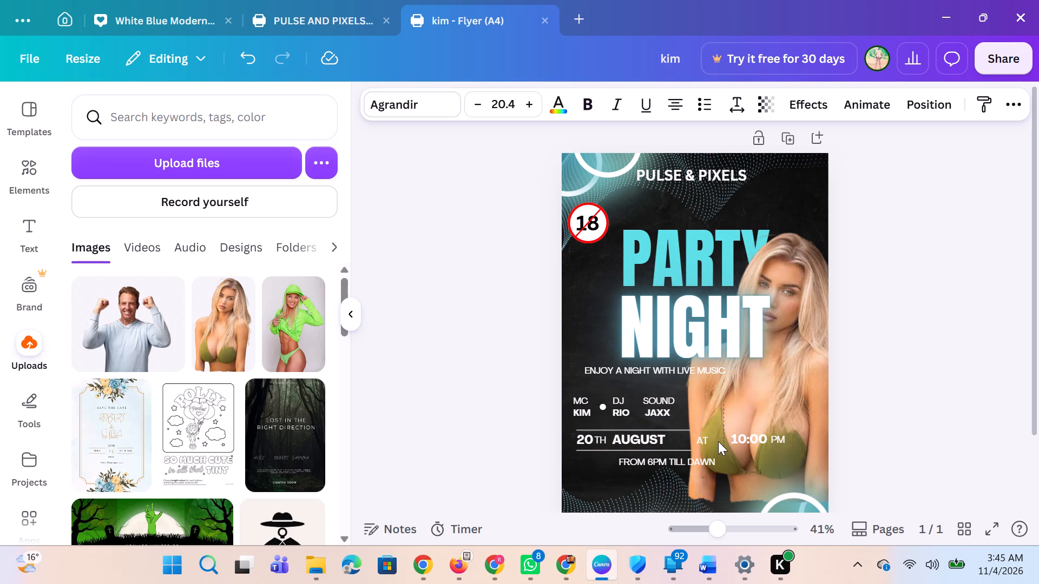
pyautogui.press('Left')
pyautogui.press('Left')
pyautogui.press('Left')
pyautogui.press('Left')
pyautogui.press('Left')
pyautogui.press('Left')
pyautogui.press('Left')
pyautogui.press('Left')
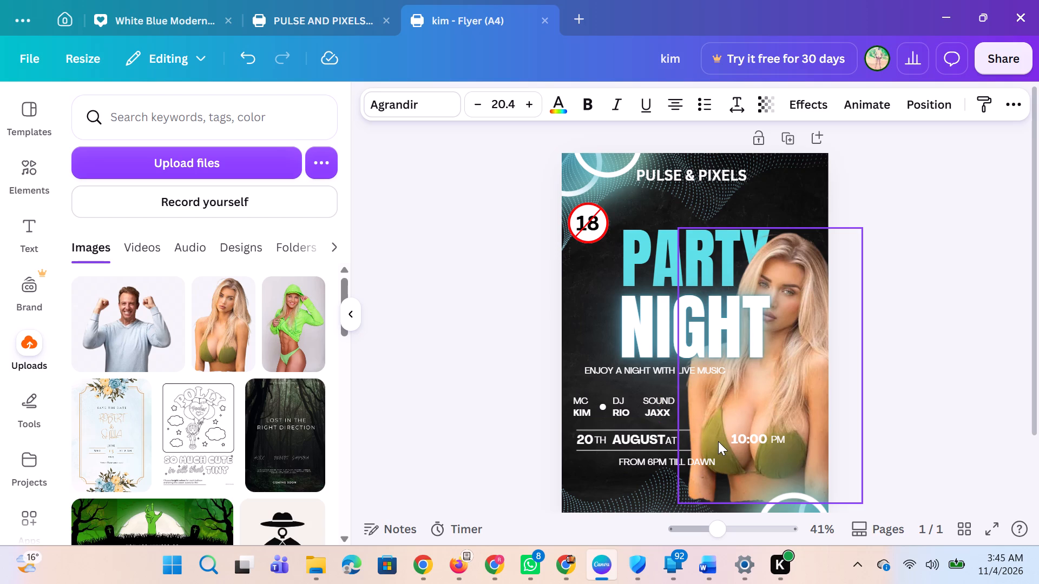
pyautogui.press('Right')
pyautogui.press('Right')
pyautogui.press('Right')
pyautogui.press('Right')
pyautogui.press('Right')
# Shift the time 10:00 left so it sits right after AT, and nudge it slightly down.
pyautogui.click(759, 437)
pyautogui.press('Left')
pyautogui.press('Left')
pyautogui.press('Left')
pyautogui.press('Left')
pyautogui.press('Left')
pyautogui.press('Left')
pyautogui.press('Left')
pyautogui.press('Left')
pyautogui.press('Left')
pyautogui.press('Left')
pyautogui.press('Left')
pyautogui.press('Left')
pyautogui.press('Left')
pyautogui.press('Left')
pyautogui.press('Left')
pyautogui.press('Left')
pyautogui.press('Left')
pyautogui.press('Left')
pyautogui.press('Left')
pyautogui.press('Left')
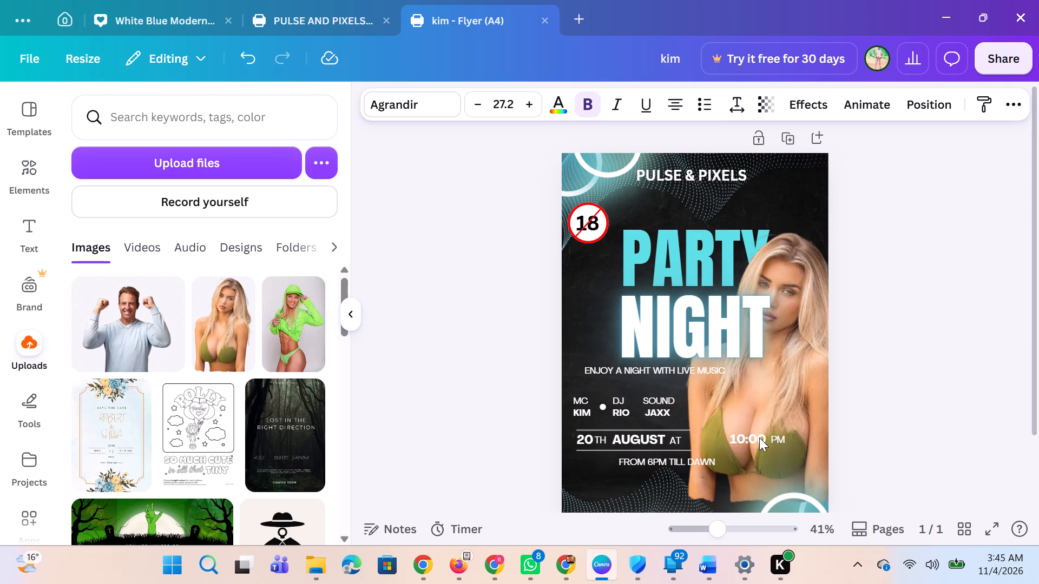
pyautogui.press('Left')
pyautogui.press('Left')
pyautogui.press('Left')
pyautogui.press('Left')
pyautogui.press('Left')
pyautogui.press('Left')
pyautogui.press('Left')
pyautogui.press('Left')
pyautogui.press('Left')
pyautogui.press('Left')
pyautogui.press('Left')
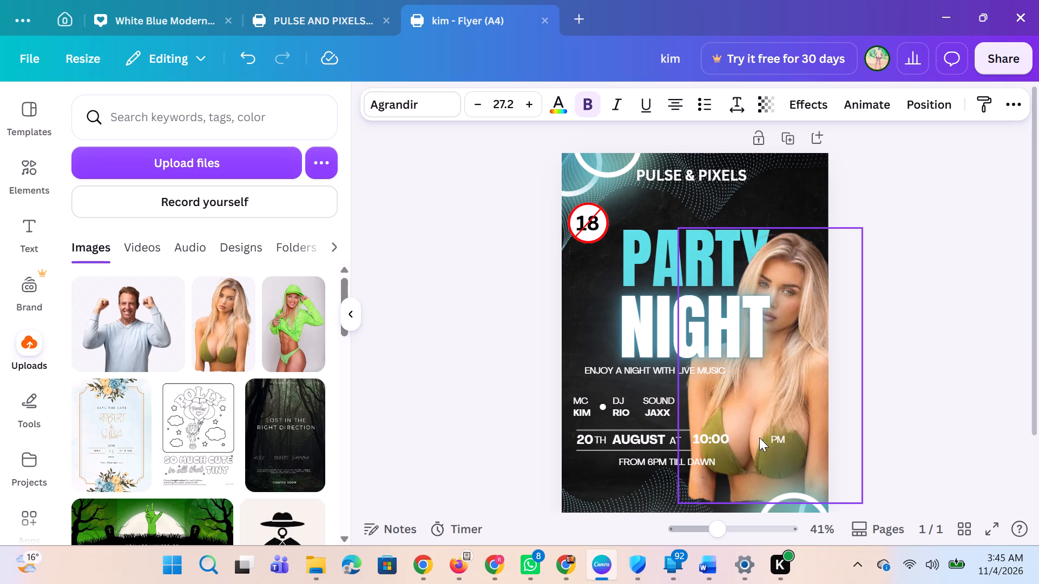
pyautogui.press('Right')
pyautogui.press('Right')
pyautogui.press('Right')
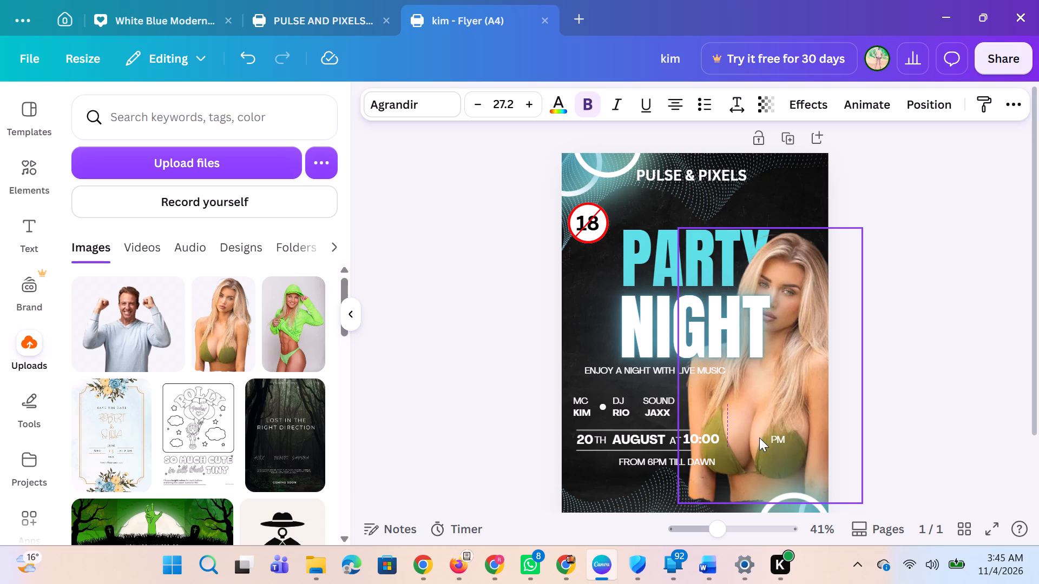
pyautogui.press('Down')
pyautogui.press('Right')
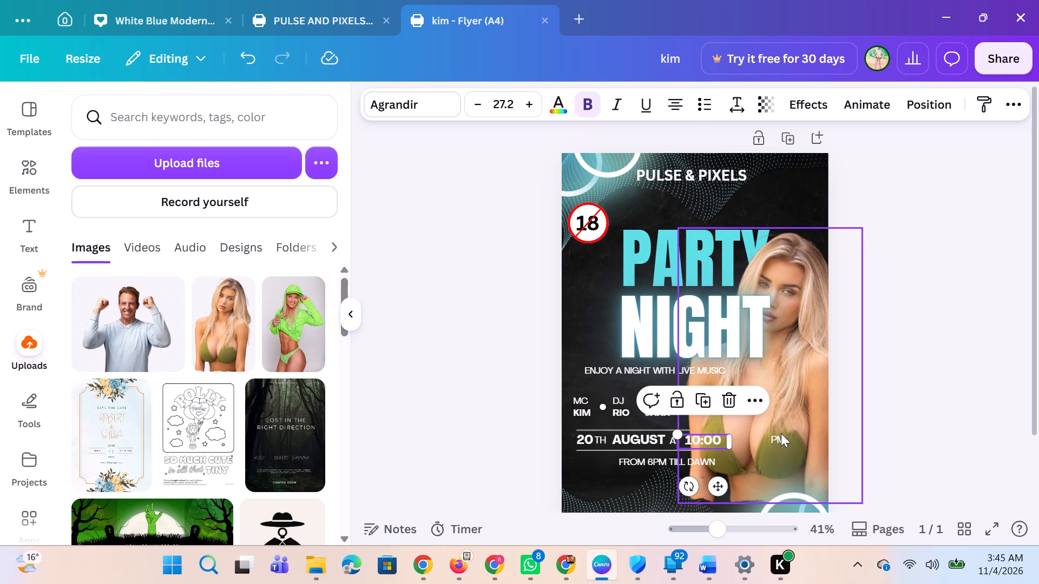
# Shift PM left until it sits just after 10:00, and nudge it slightly down towards the time's baseline.
pyautogui.click(788, 435)
pyautogui.press('Left')
pyautogui.press('Left')
pyautogui.press('Left')
pyautogui.press('Left')
pyautogui.press('Left')
pyautogui.press('Left')
pyautogui.press('Left')
pyautogui.press('Left')
pyautogui.press('Left')
pyautogui.press('Left')
pyautogui.press('Left')
pyautogui.press('Left')
pyautogui.press('Left')
pyautogui.press('Left')
pyautogui.press('Left')
pyautogui.press('Left')
pyautogui.press('Left')
pyautogui.press('Left')
pyautogui.press('Left')
pyautogui.press('Left')
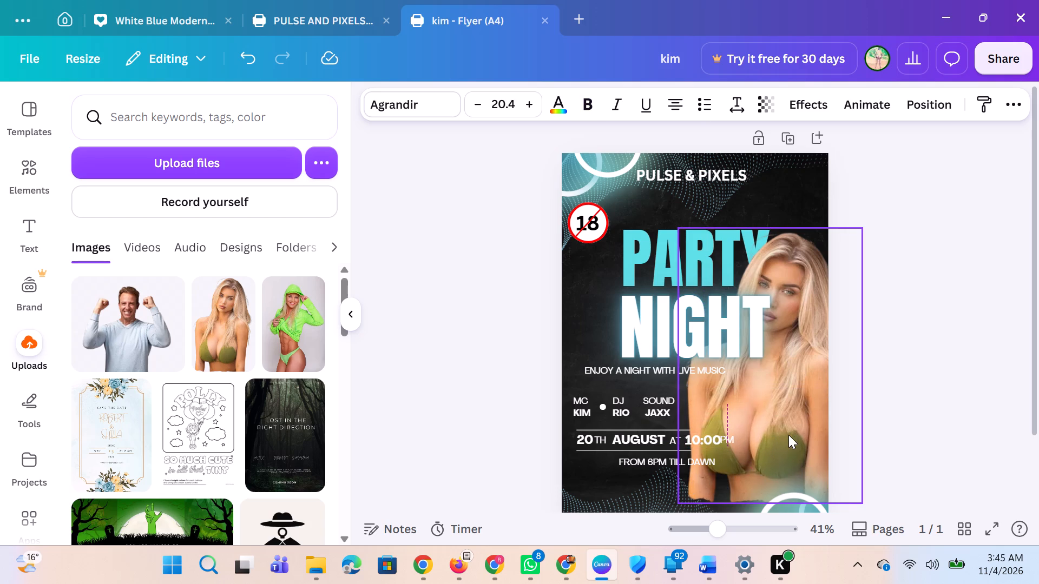
pyautogui.press('Right')
pyautogui.press('Left')
pyautogui.press('Left')
pyautogui.press('Right')
pyautogui.press('Right')
pyautogui.press('Right')
pyautogui.press('Down')
pyautogui.press('Down')
pyautogui.press('Down')
pyautogui.press('Down')
pyautogui.press('Up')
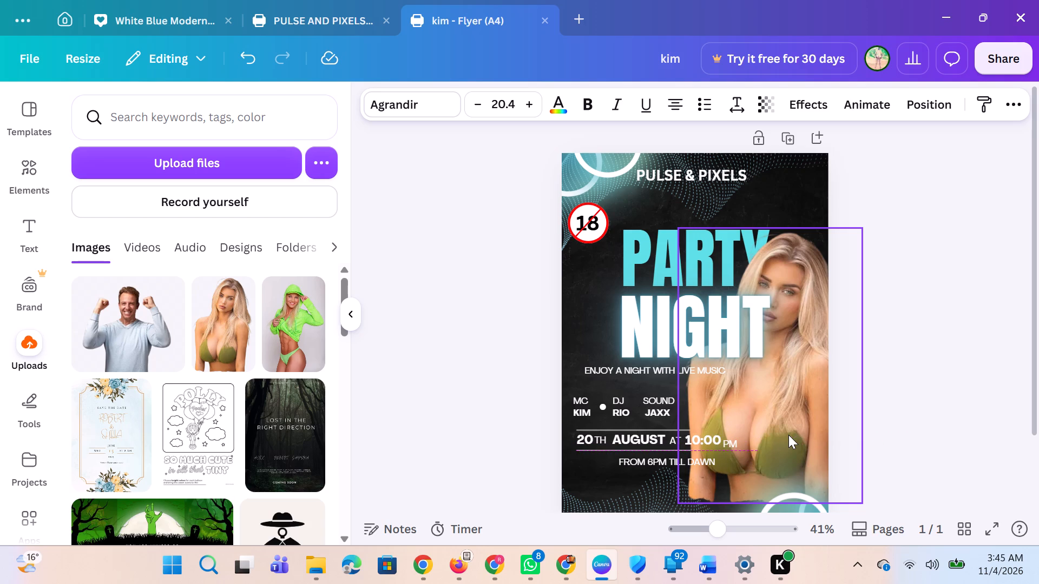
pyautogui.press('Up')
pyautogui.press('Up')
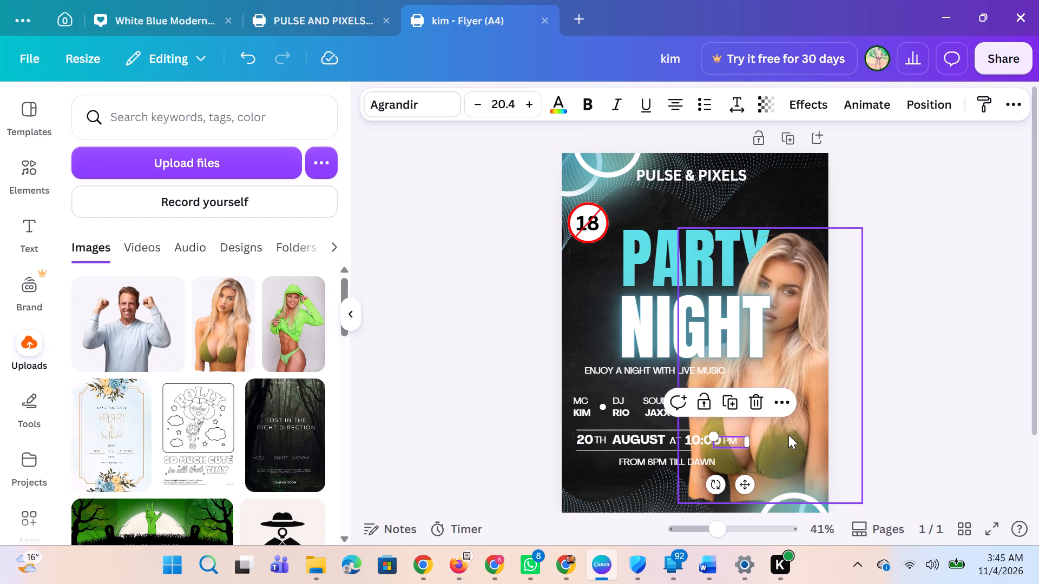
# Shift the FROM 6PM TILL DAWN text left and slightly up, close beneath the thin line under the date.
pyautogui.click(675, 464)
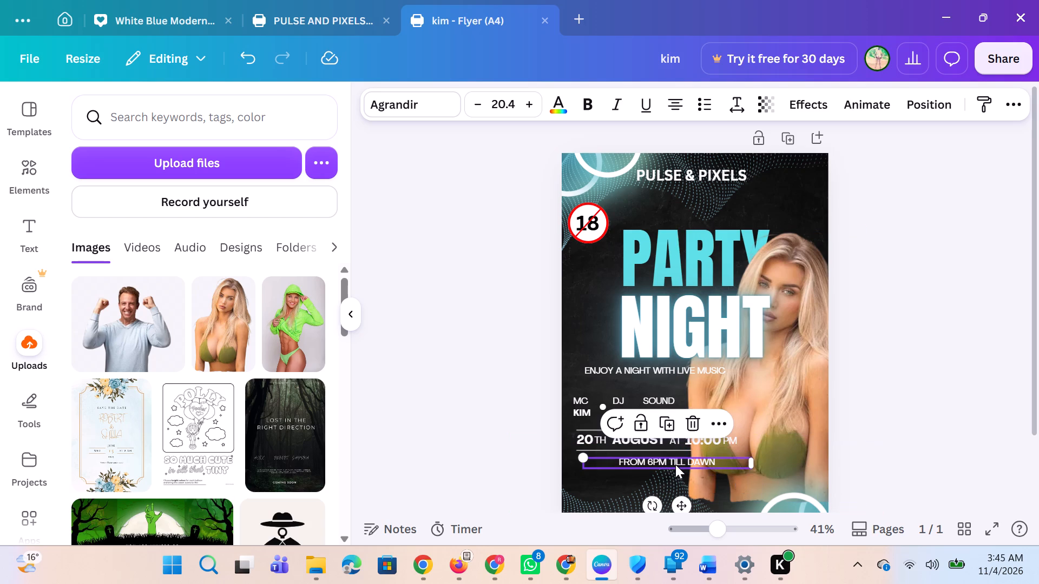
pyautogui.press('Left')
pyautogui.press('Left')
pyautogui.press('Left')
pyautogui.press('Left')
pyautogui.press('Left')
pyautogui.press('Left')
pyautogui.press('Left')
pyautogui.press('Left')
pyautogui.press('Left')
pyautogui.press('Left')
pyautogui.press('Up')
pyautogui.press('Down')
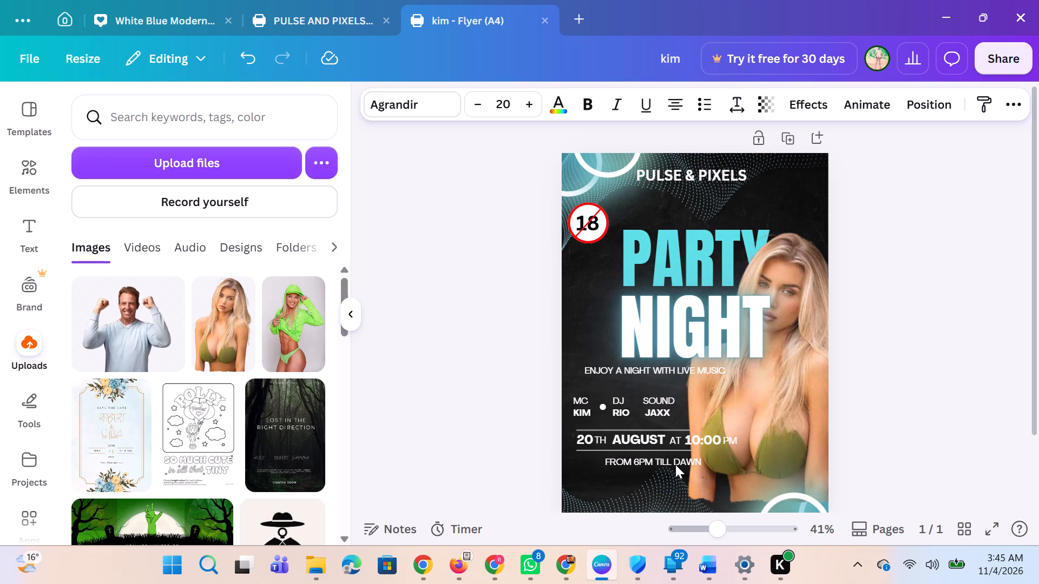
pyautogui.press('Up')
pyautogui.press('Up')
pyautogui.press('Up')
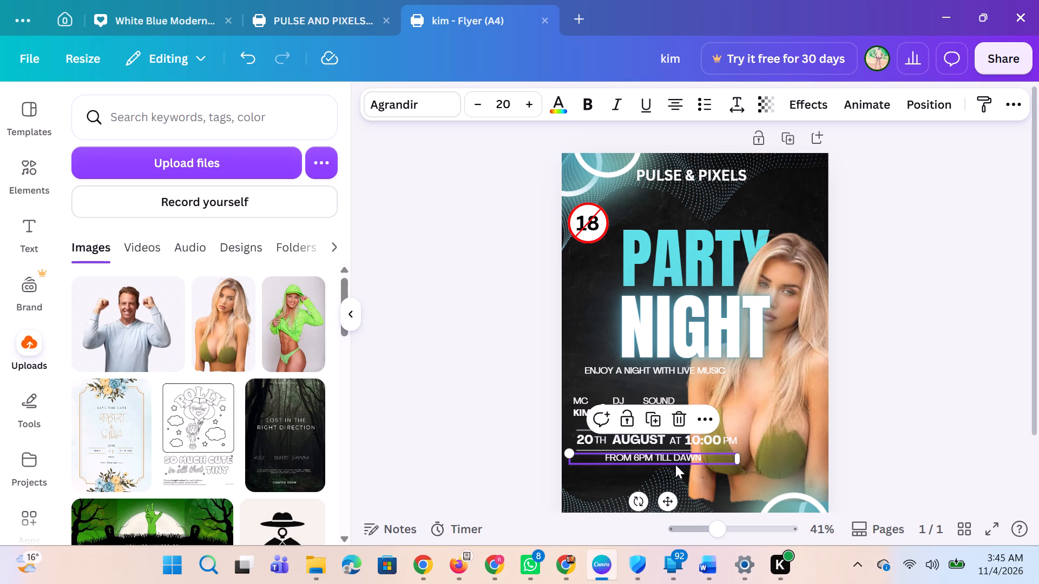
pyautogui.press('Left')
pyautogui.press('Left')
pyautogui.press('Left')
pyautogui.press('Left')
pyautogui.press('Left')
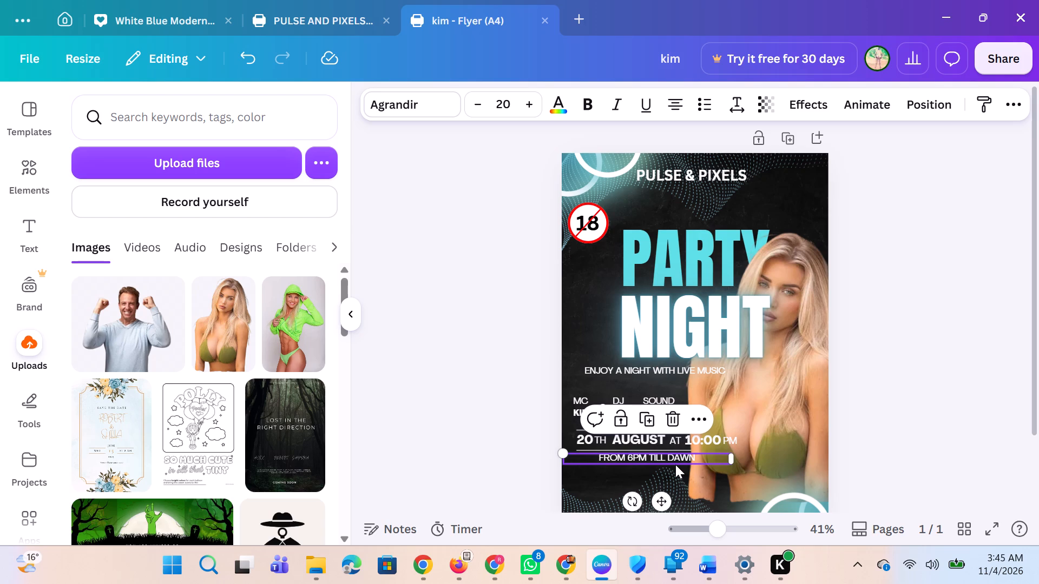
pyautogui.click(857, 375)
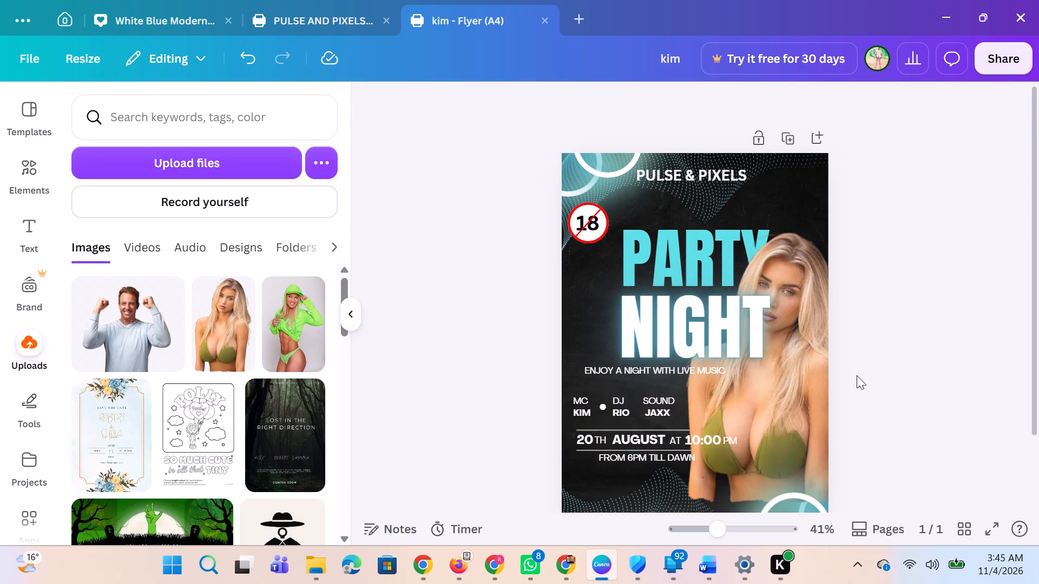
# Download the flyer as a PNG and save it in Downloads under the name "event collateral".
pyautogui.click(1008, 54)
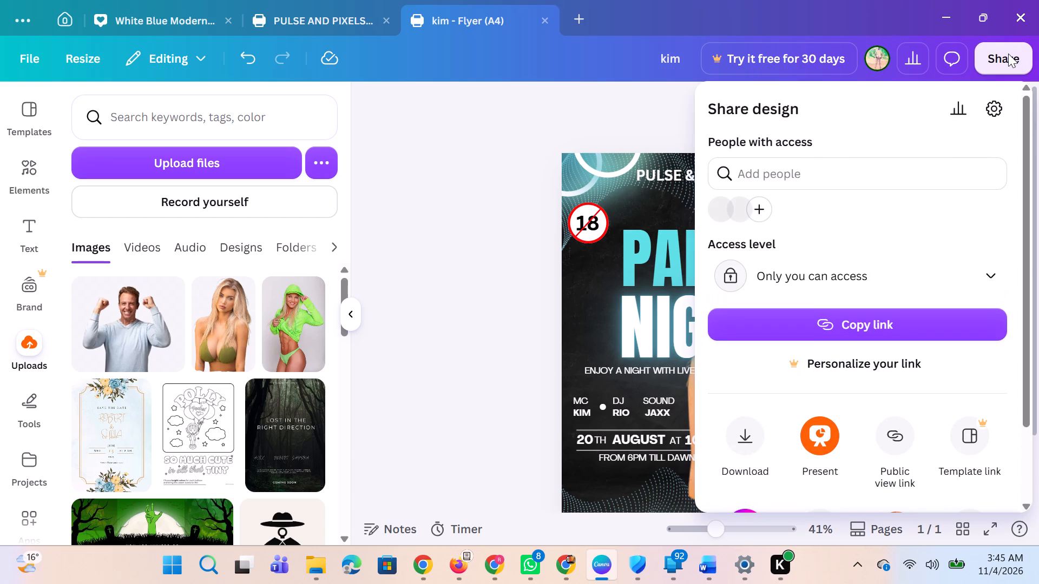
pyautogui.scroll(-1, 777, 420)
pyautogui.click(760, 376)
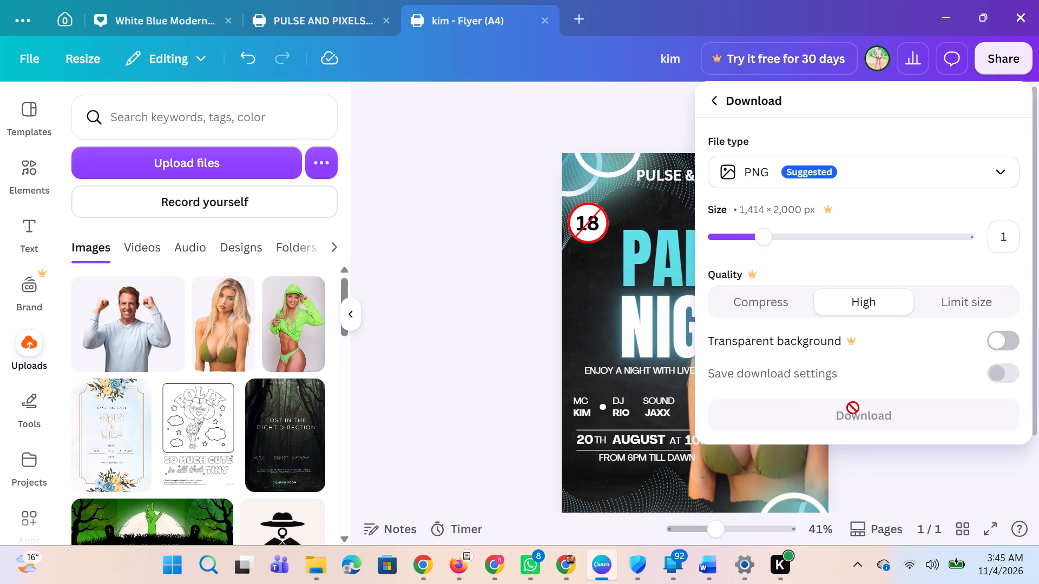
pyautogui.click(859, 408)
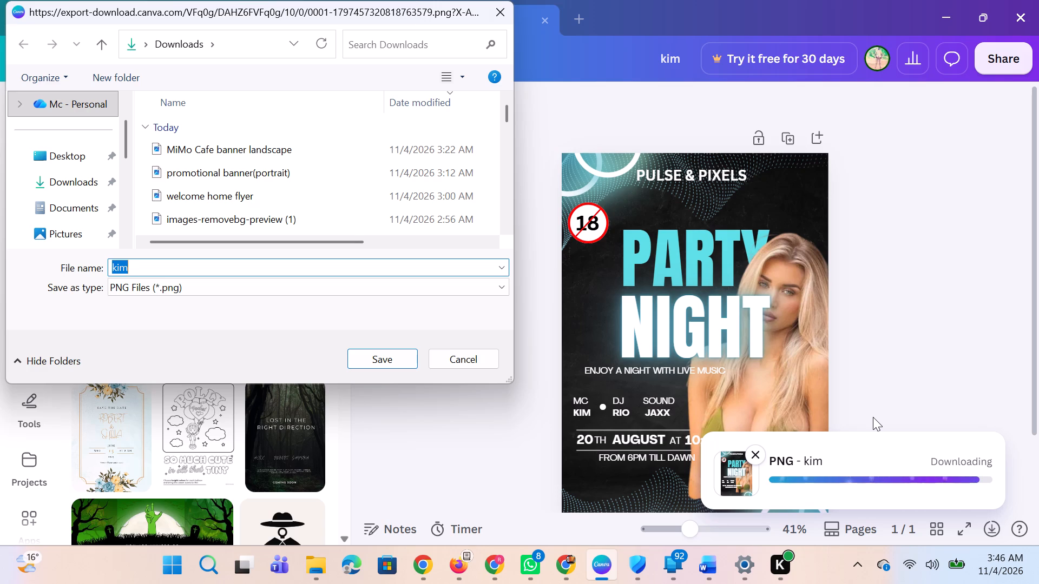
pyautogui.press('BackSpace')
pyautogui.hotkey('ctrl', 'v')
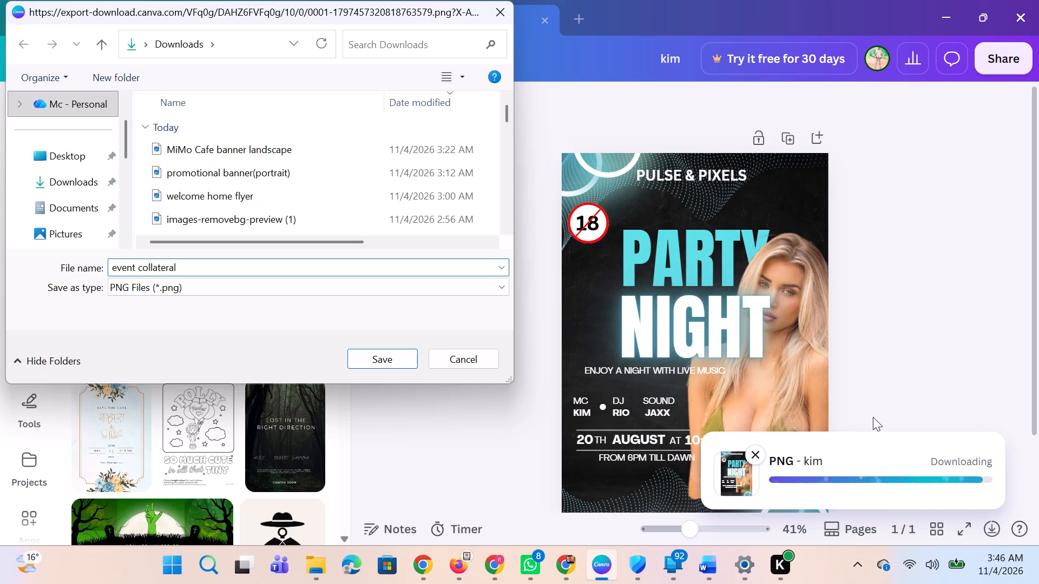
pyautogui.click(394, 370)
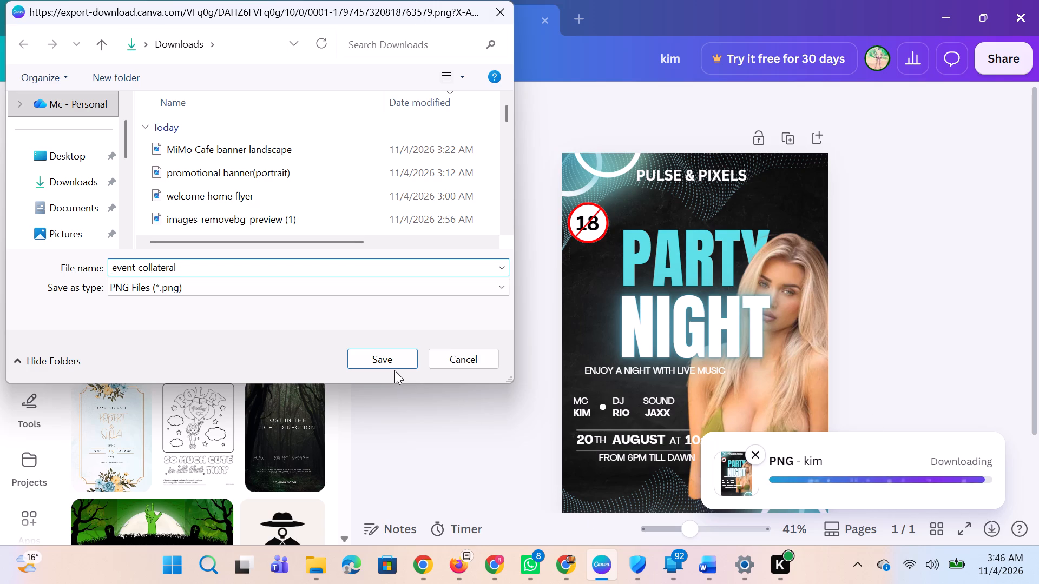